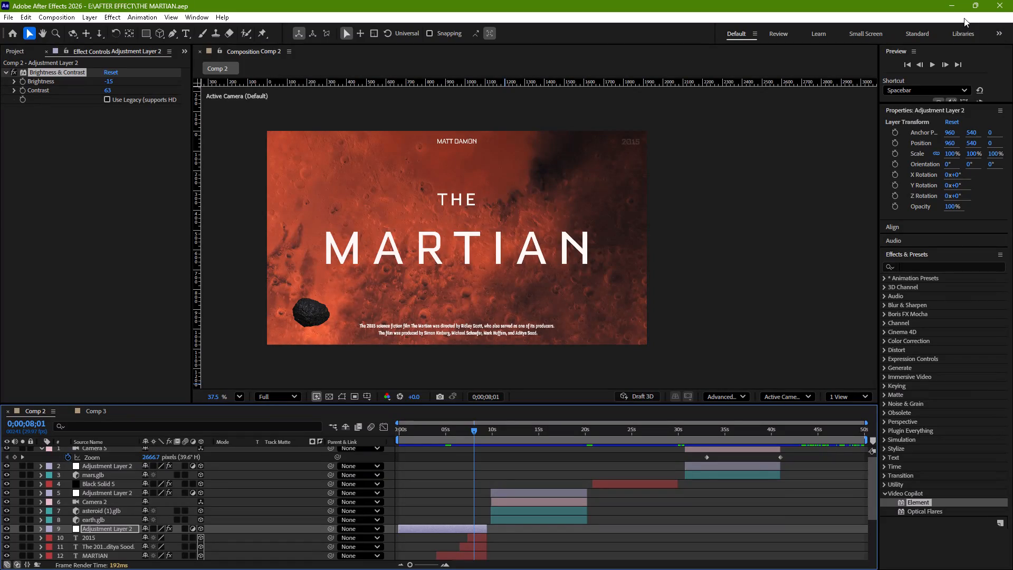
# Trim the end of the lower mars.glb layer (layer 16) to match the title layers' end, just before the Earth shot.
pyautogui.moveTo(473, 429); pyautogui.dragTo(494, 430)
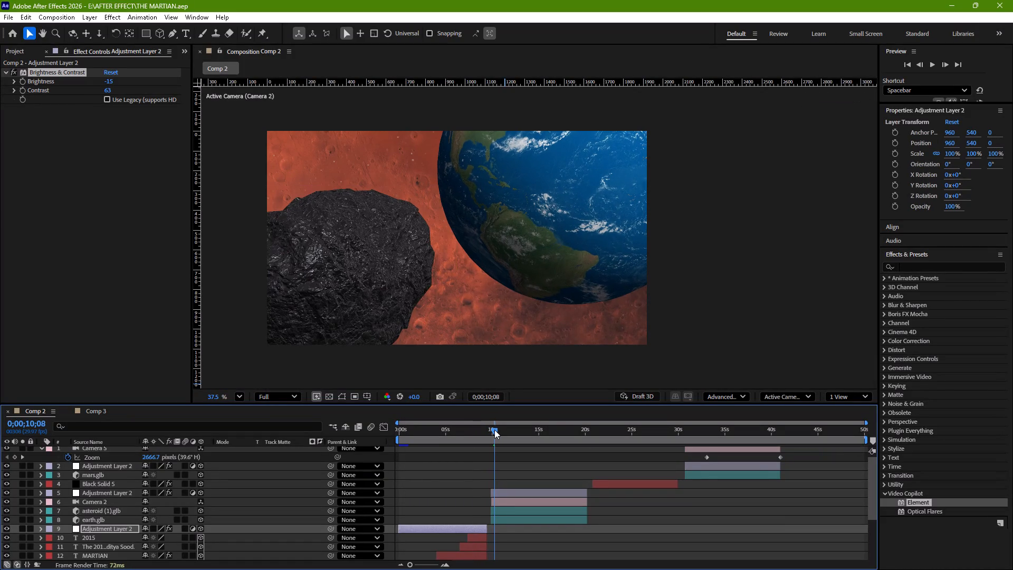
pyautogui.scroll(-4, 505, 517)
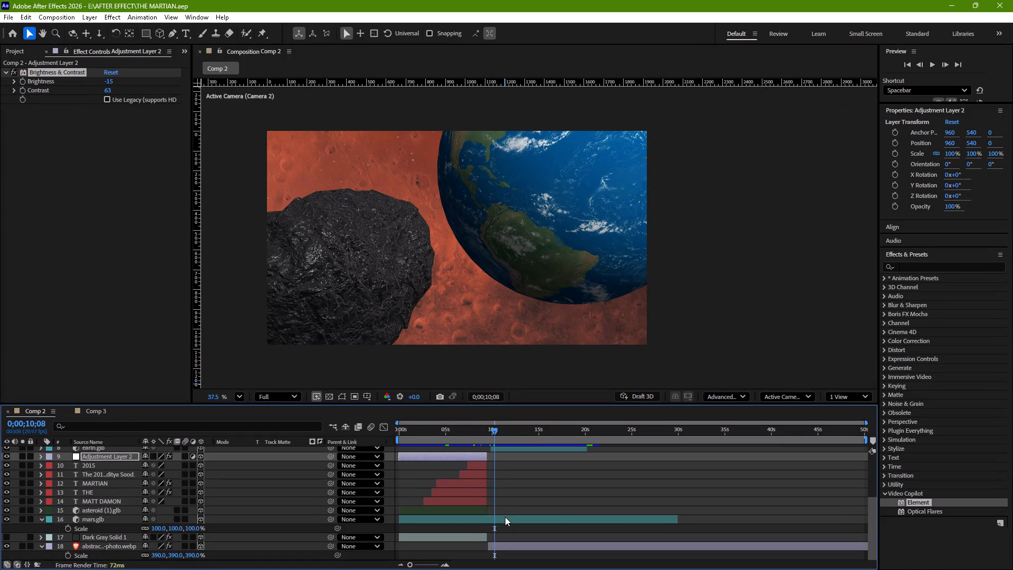
pyautogui.scroll(-1, 505, 517)
pyautogui.moveTo(678, 522); pyautogui.dragTo(510, 536)
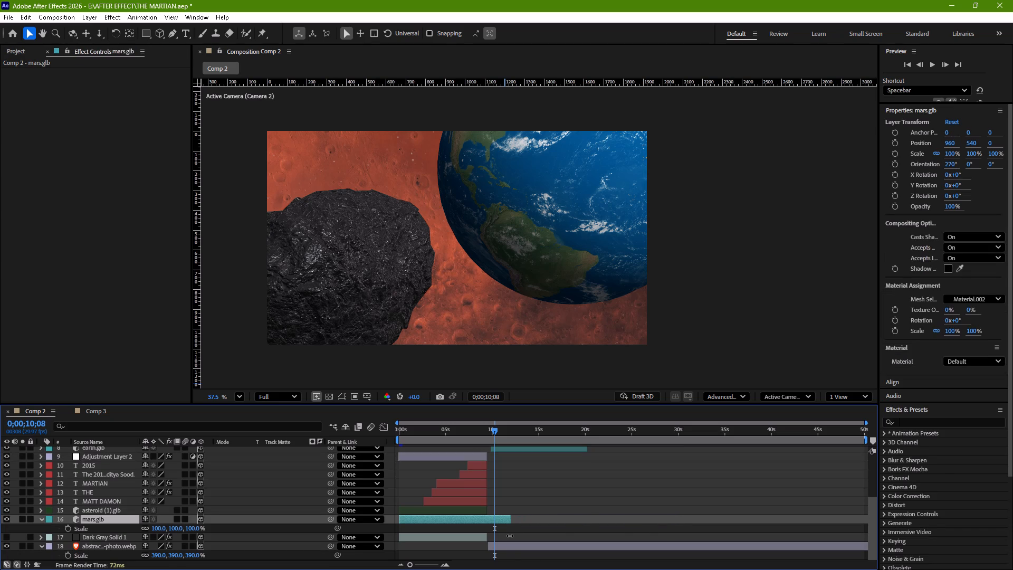
pyautogui.moveTo(510, 536); pyautogui.dragTo(488, 536)
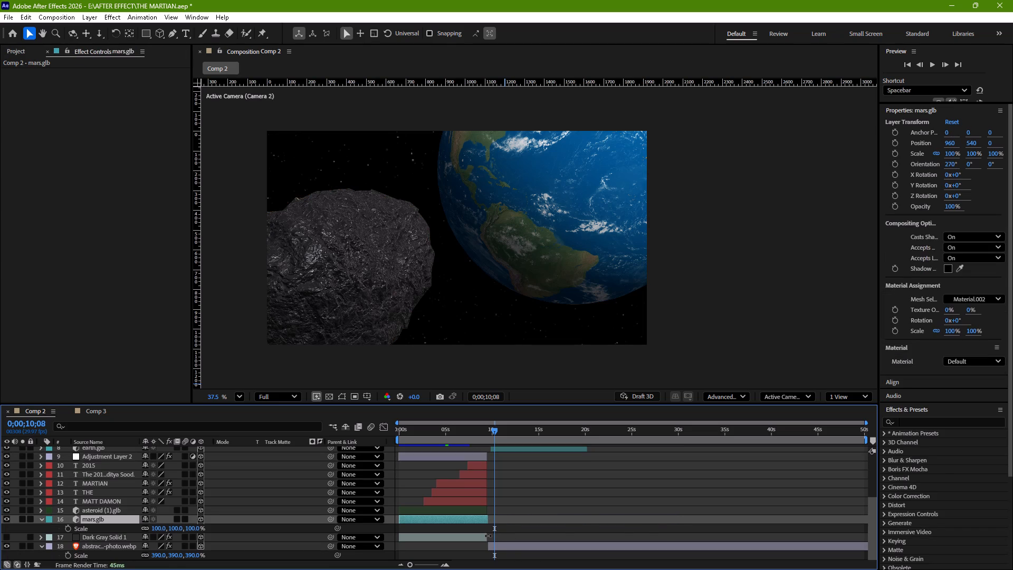
pyautogui.moveTo(488, 536); pyautogui.dragTo(487, 536)
# Play the composition from 0;00;10;08 through the Mars shot to review the sequence and its layers.
pyautogui.press('space')
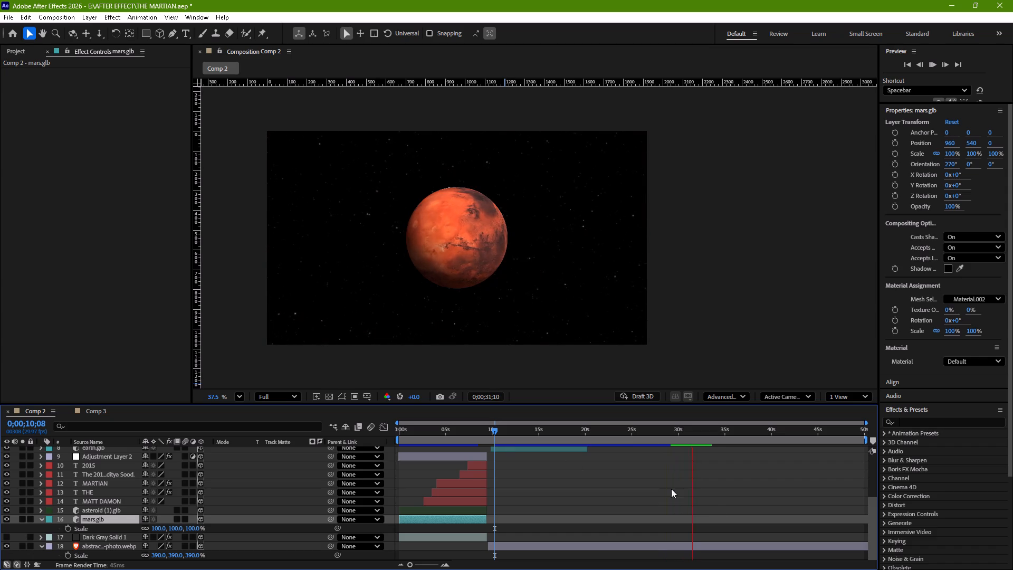
pyautogui.scroll(6, 711, 491)
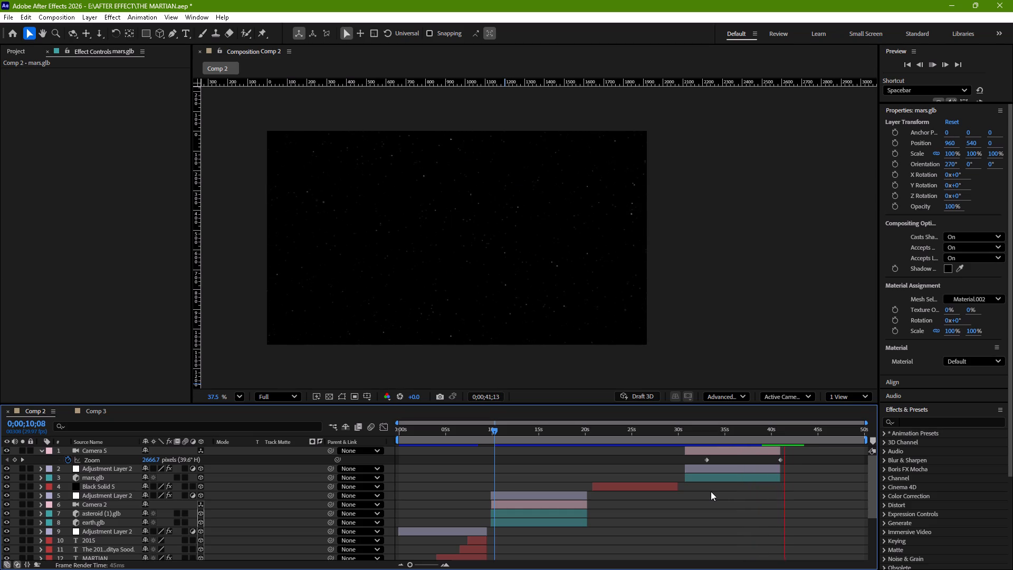
pyautogui.press('space')
pyautogui.scroll(2, 757, 490)
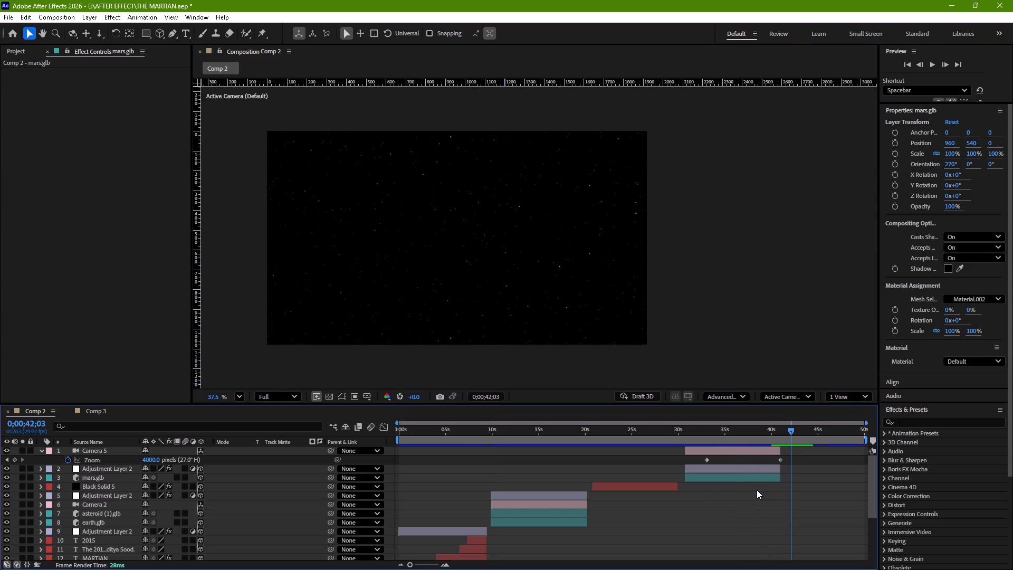
pyautogui.scroll(-6, 757, 490)
pyautogui.scroll(6, 757, 490)
# Collapse the Camera 5 layer's properties and save the project.
pyautogui.click(656, 488)
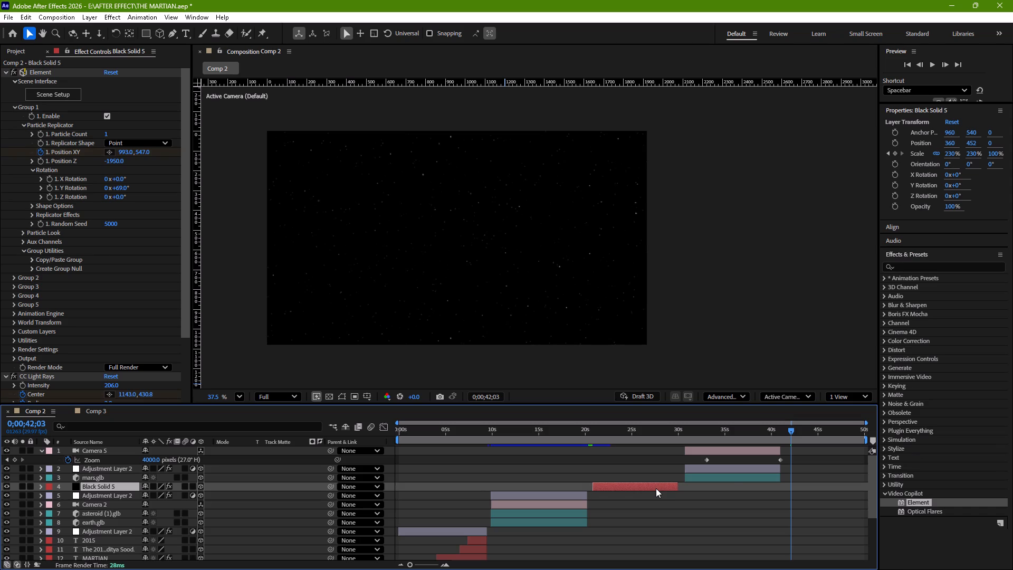
pyautogui.scroll(2, 734, 486)
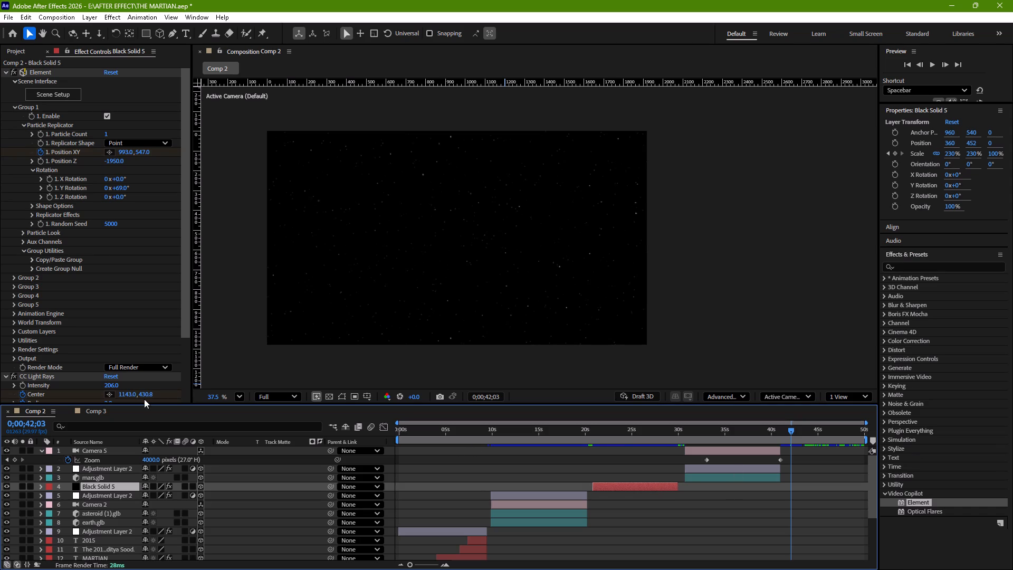
pyautogui.click(40, 449)
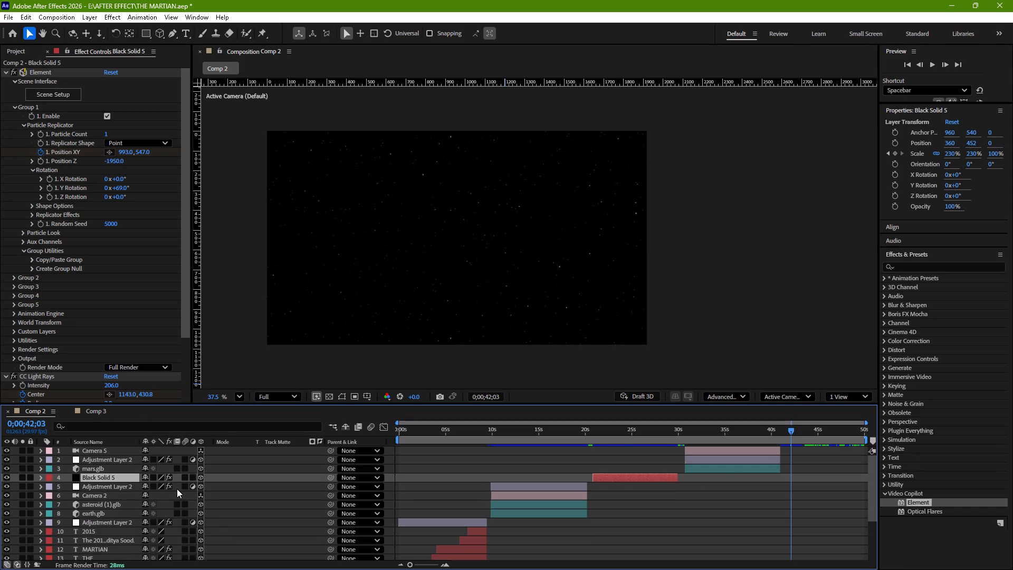
pyautogui.scroll(3, 177, 489)
pyautogui.hotkey('ctrl', 's')
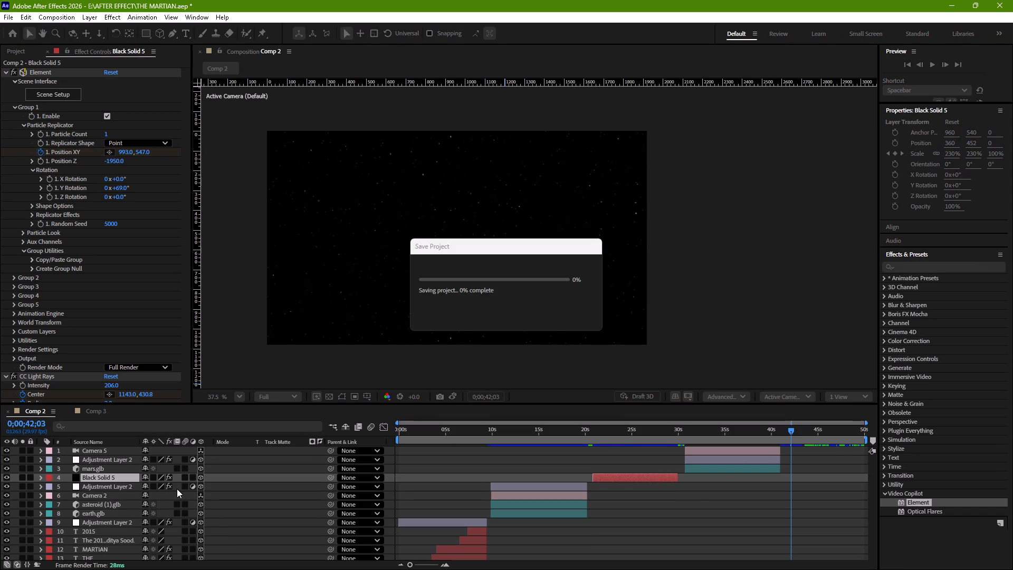
pyautogui.scroll(4, 727, 486)
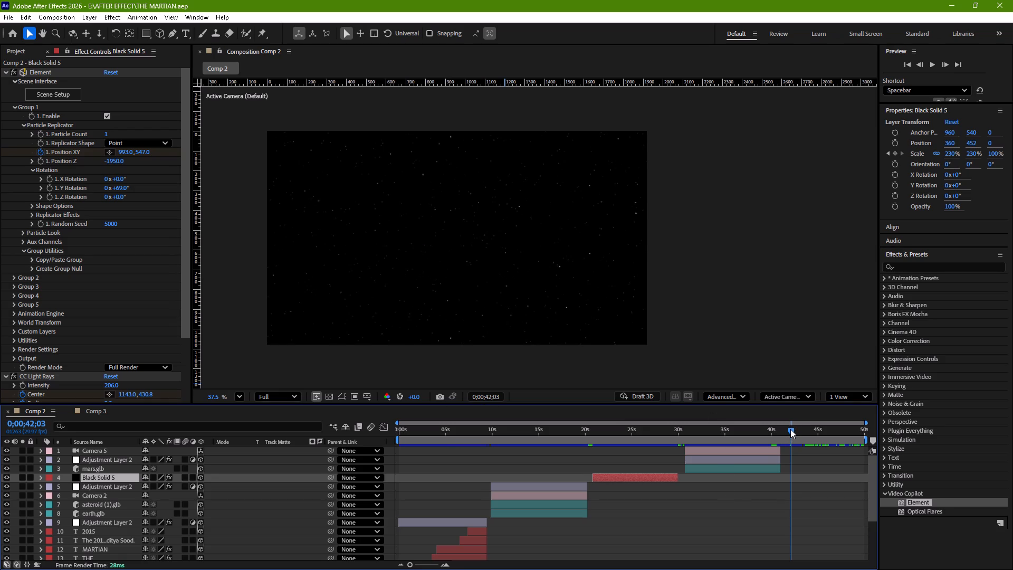
# At 0;00;41;10, create a 1920 x 1080 px solid in black sampled from the composition background.
pyautogui.moveTo(790, 429); pyautogui.dragTo(783, 433)
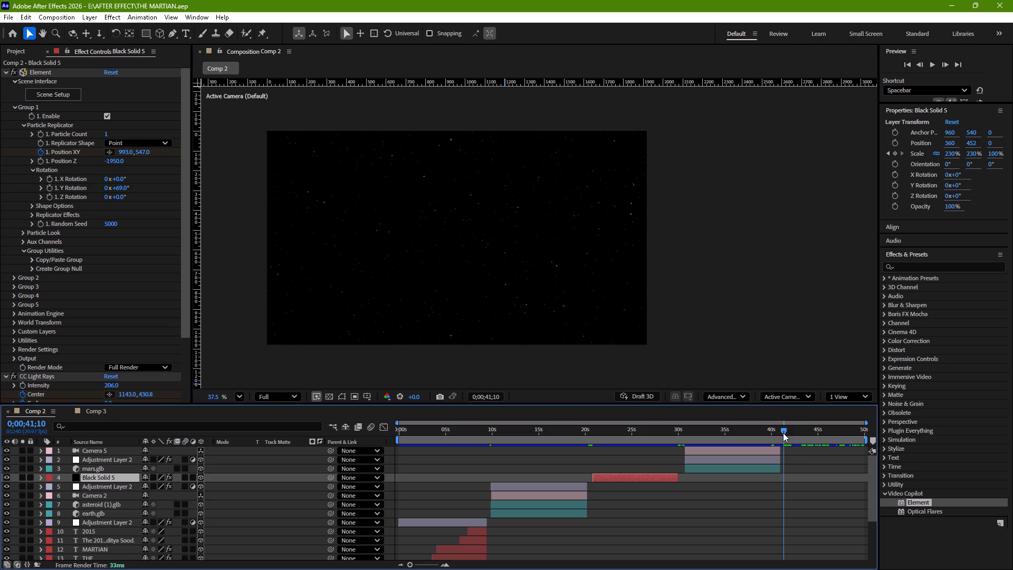
pyautogui.rightClick(776, 355)
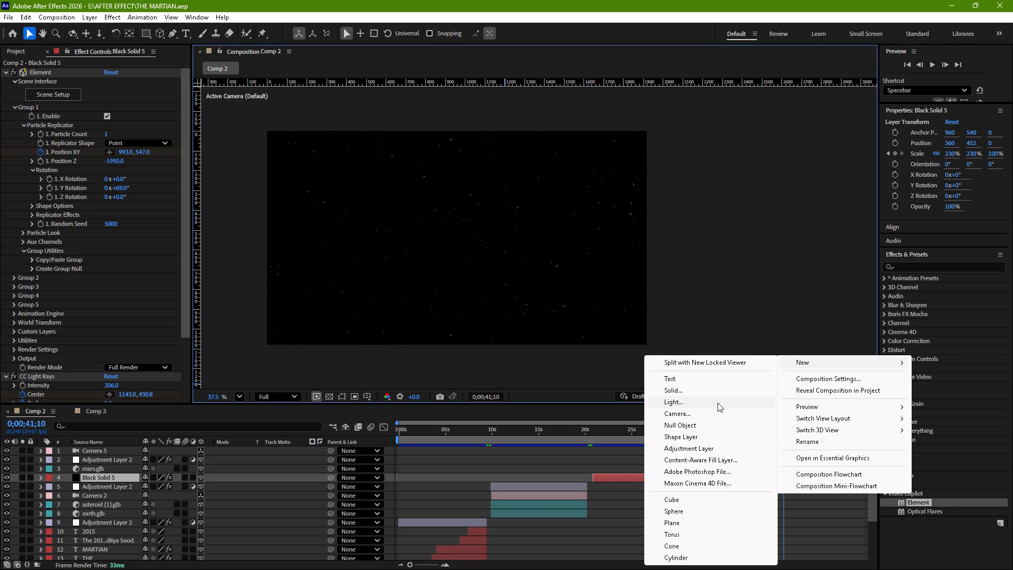
pyautogui.click(707, 389)
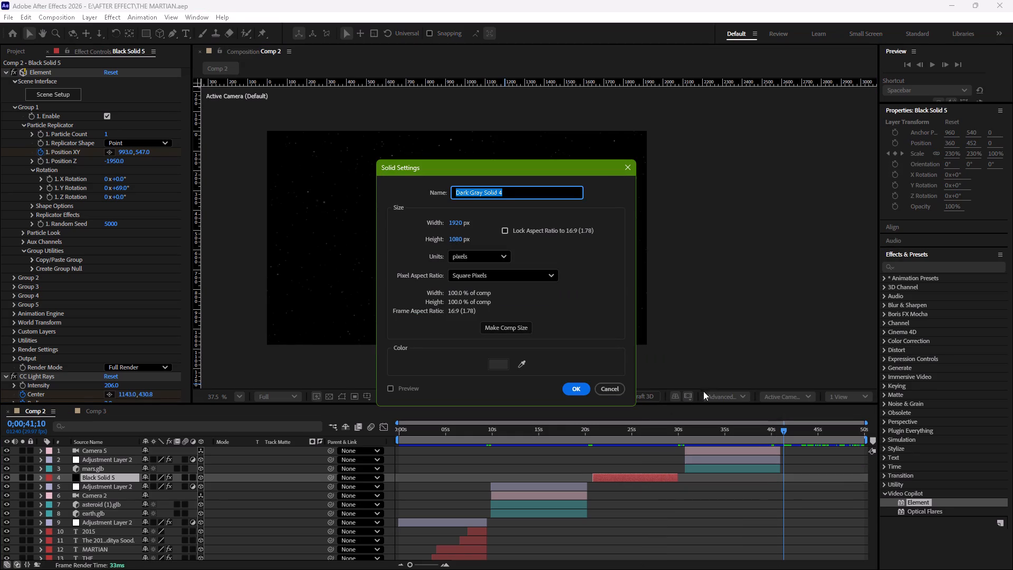
pyautogui.click(523, 364)
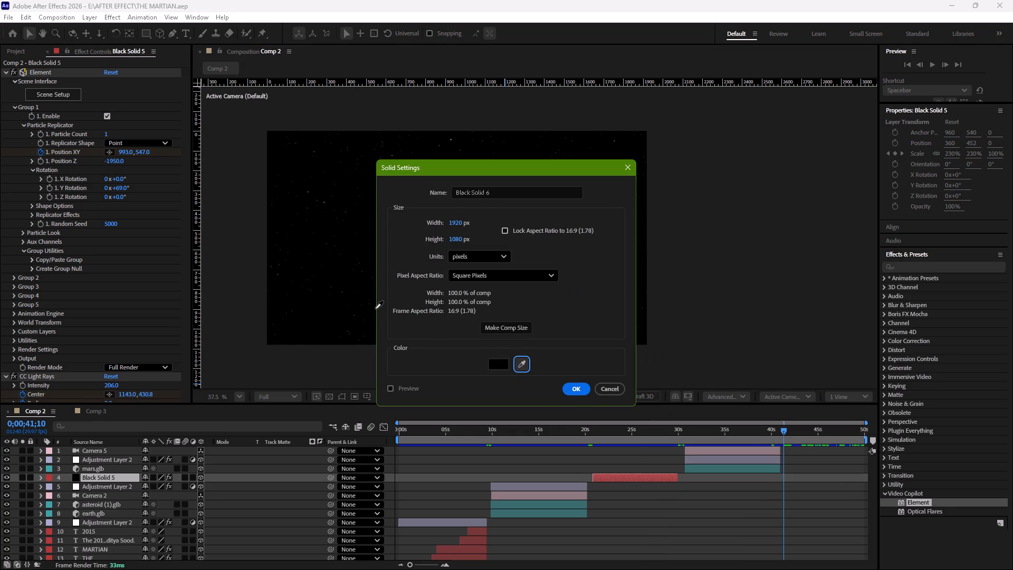
pyautogui.moveTo(336, 305); pyautogui.dragTo(356, 296)
pyautogui.click(356, 296)
pyautogui.click(576, 386)
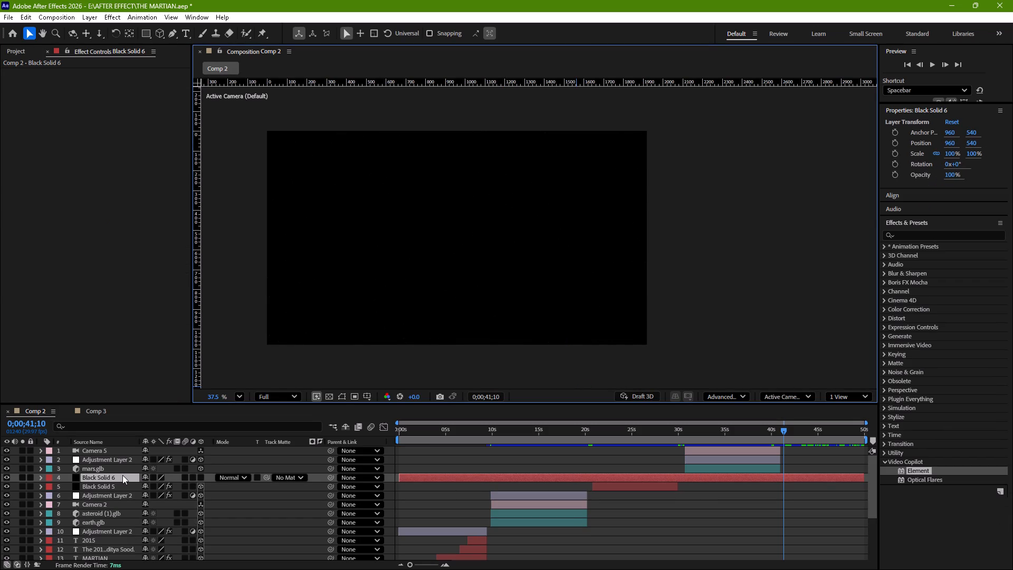
# Move the new black solid to the top of the layer stack and trim its start to 0;00;41;10.
pyautogui.moveTo(122, 475); pyautogui.dragTo(126, 455)
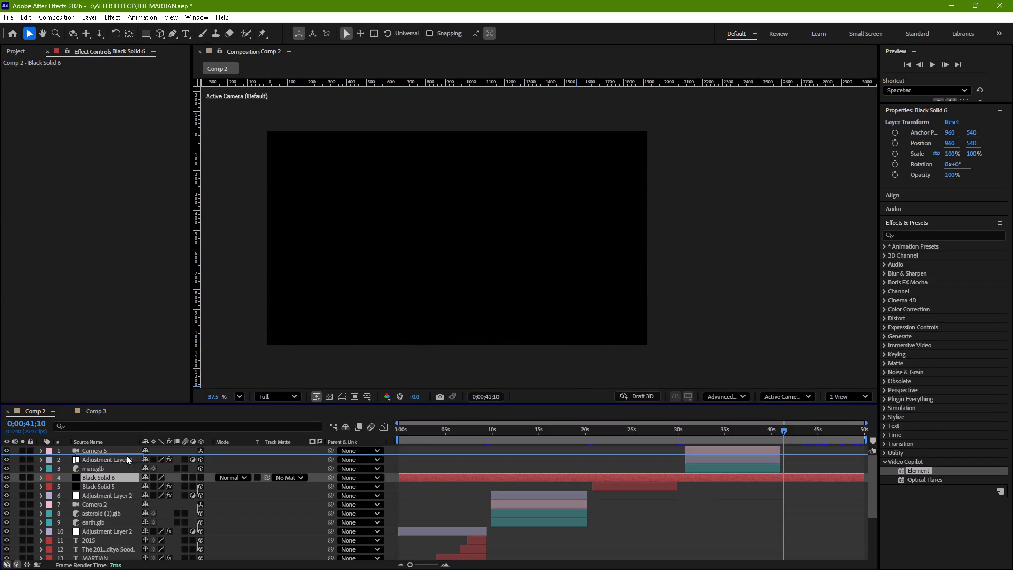
pyautogui.moveTo(126, 455); pyautogui.dragTo(125, 450)
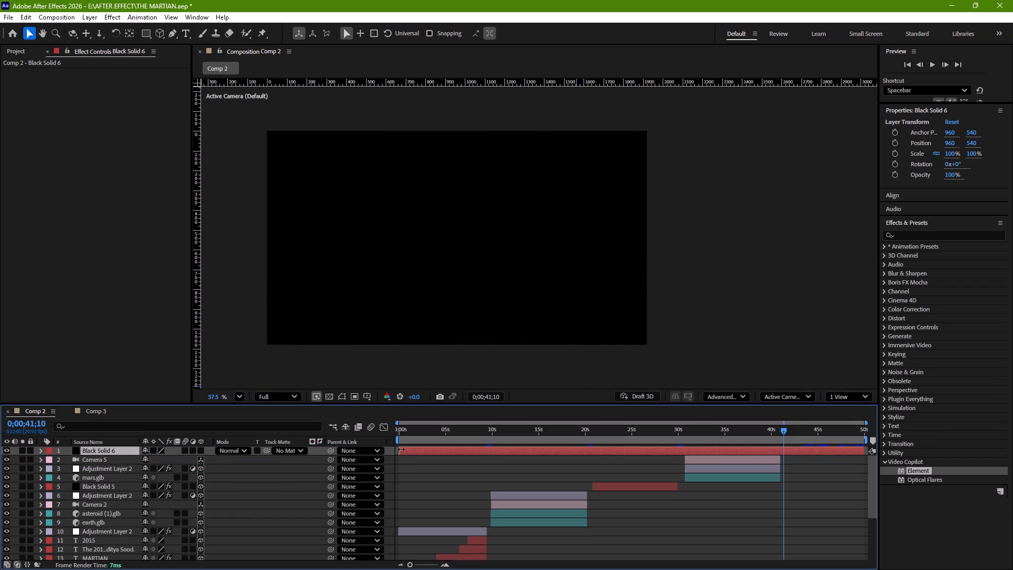
pyautogui.moveTo(400, 451); pyautogui.dragTo(798, 459)
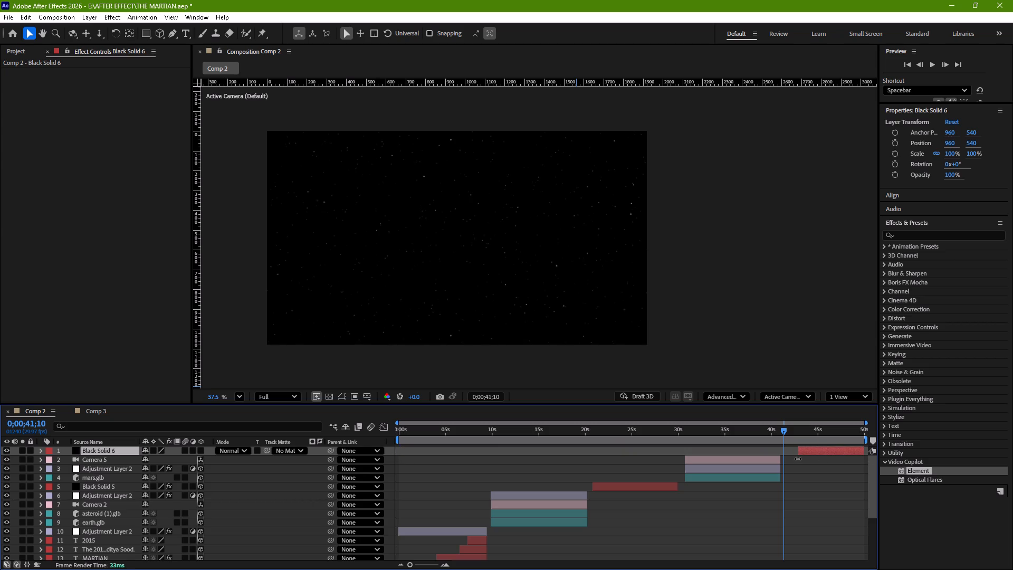
pyautogui.moveTo(798, 459); pyautogui.dragTo(785, 459)
pyautogui.hscroll(-1, 818, 464)
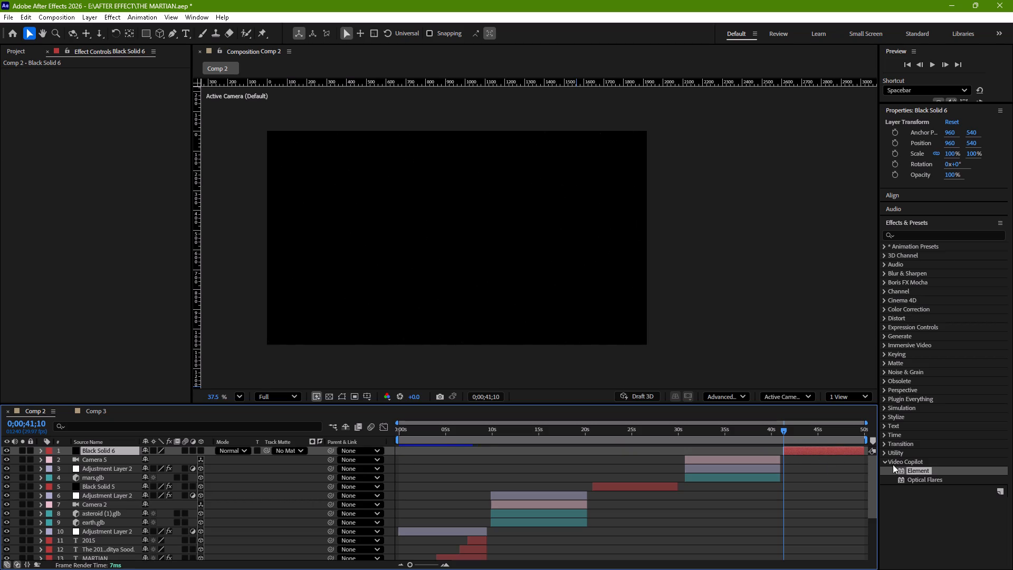
# Apply the Video Copilot Element effect to the new black solid.
pyautogui.moveTo(928, 470); pyautogui.dragTo(830, 458)
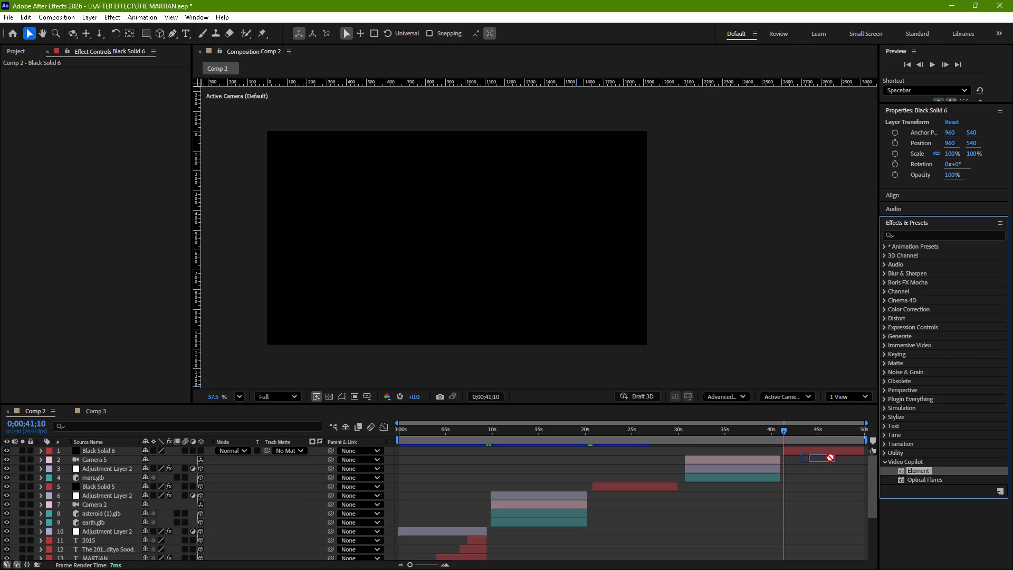
pyautogui.moveTo(830, 458); pyautogui.dragTo(828, 450)
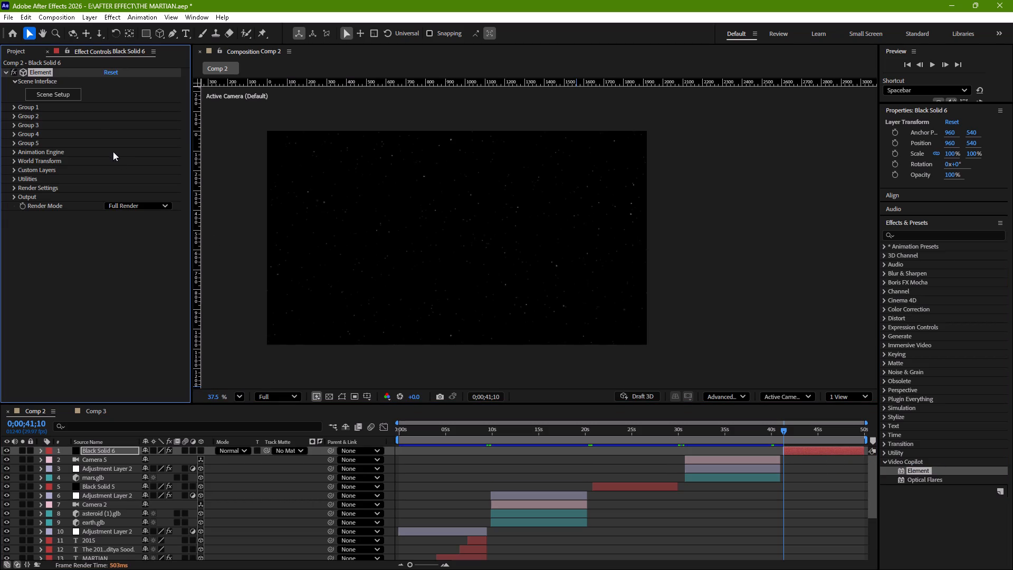
# In Element's Scene Setup, import sci-fi_space_station.obj from the sci-fi_space_station folder in Downloads, keeping the default import preferences.
pyautogui.click(66, 94)
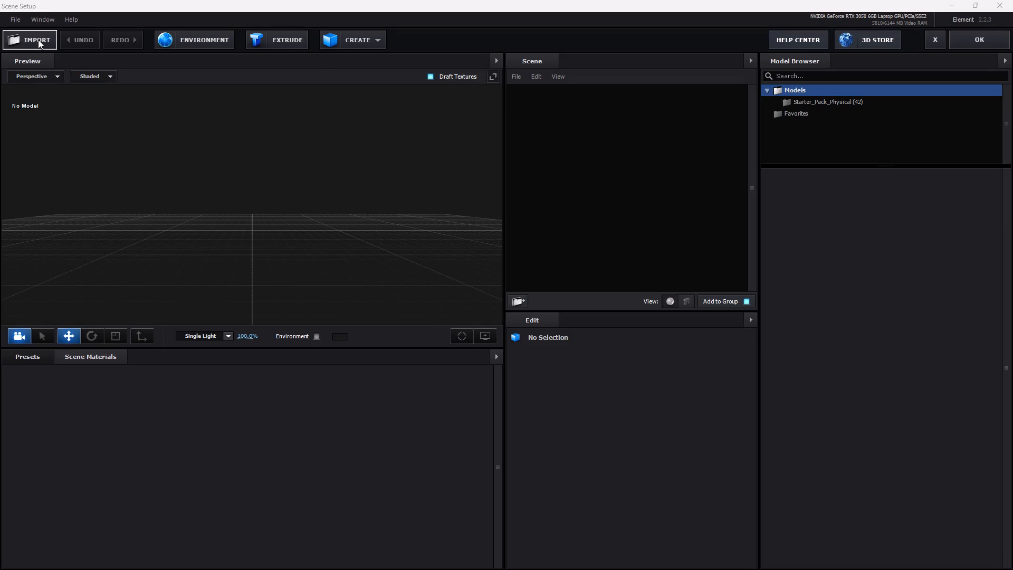
pyautogui.click(38, 40)
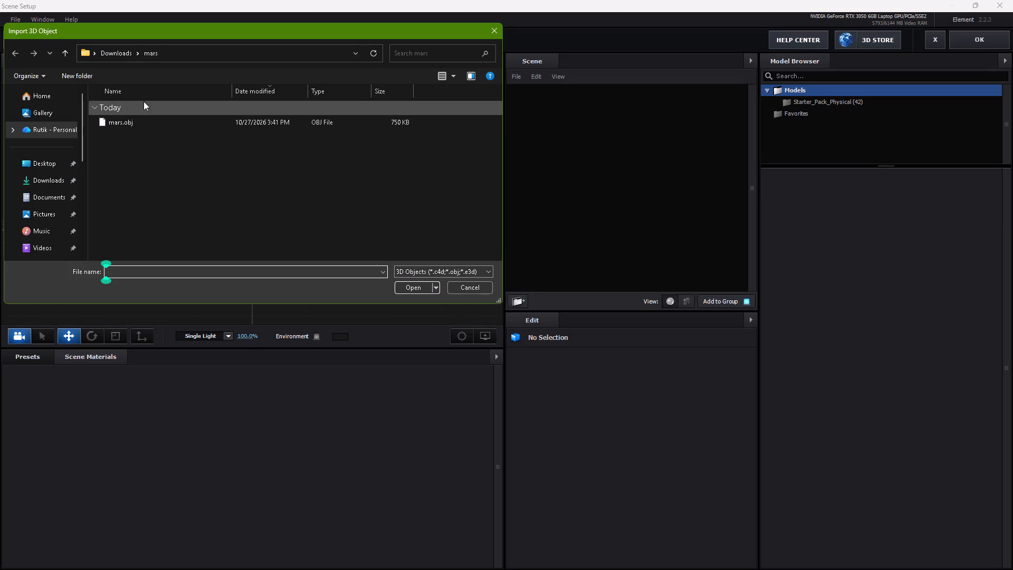
pyautogui.click(118, 55)
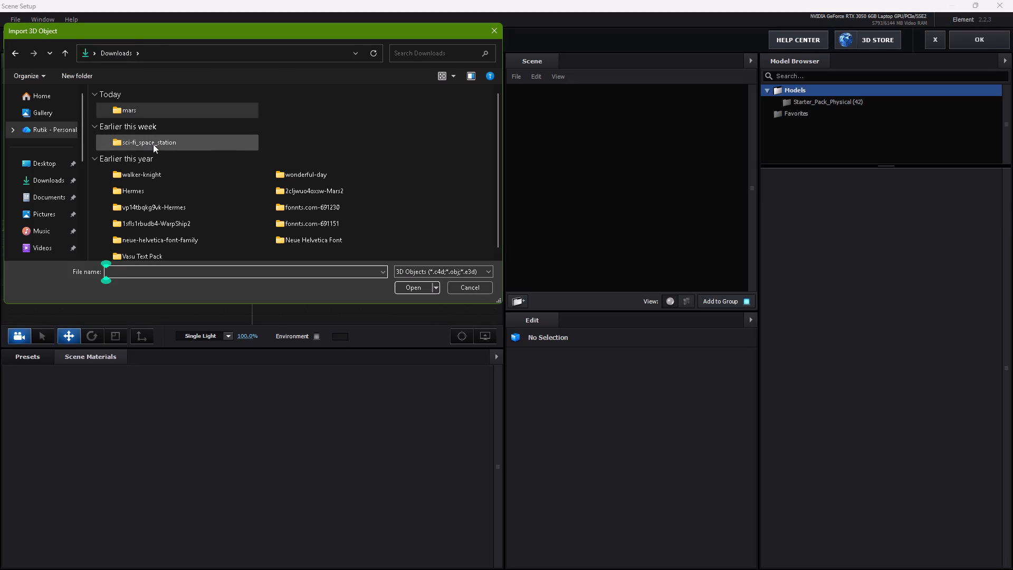
pyautogui.tripleClick(153, 144)
pyautogui.click(188, 123)
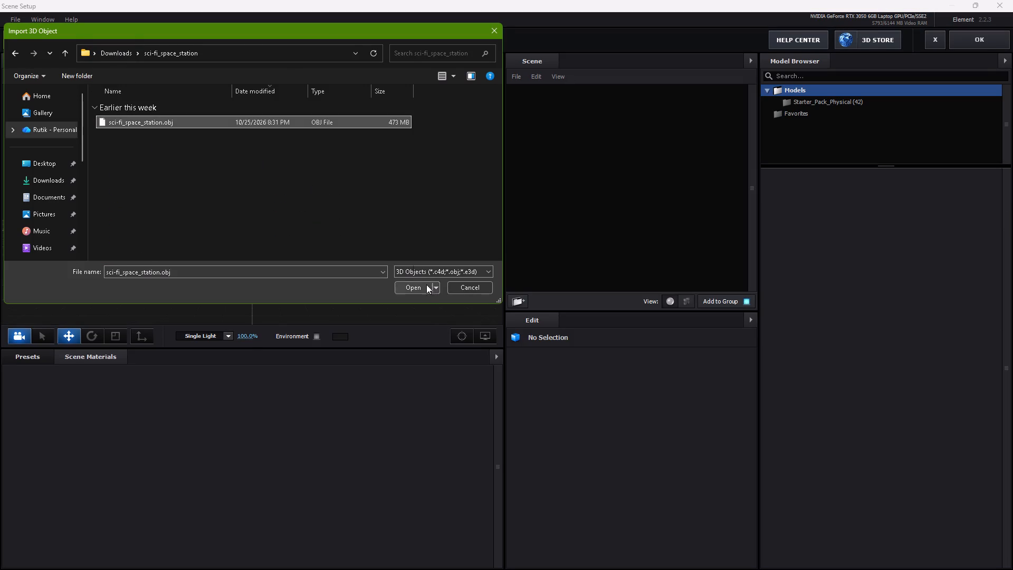
pyautogui.click(426, 290)
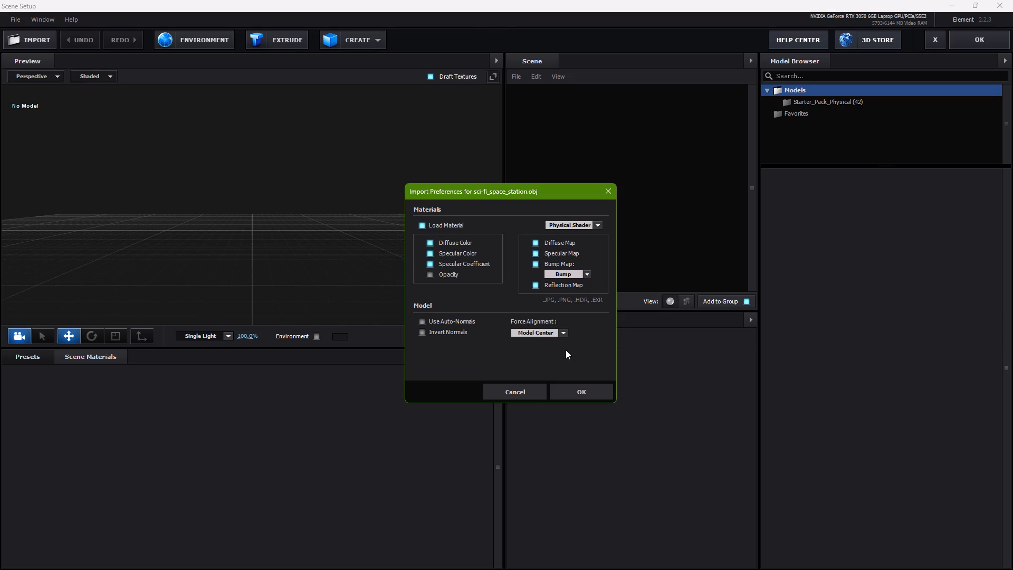
pyautogui.click(585, 387)
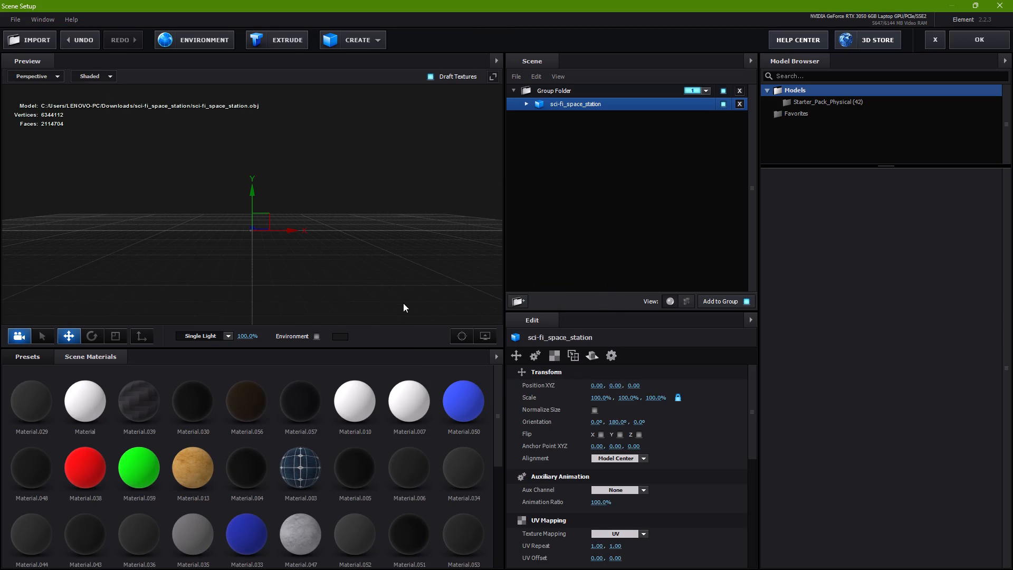
# Turn on Normalize Size for the sci-fi_space_station model.
pyautogui.click(597, 413)
# Examine the space station model up close and from a slightly different angle in the preview.
pyautogui.scroll(3, 231, 250)
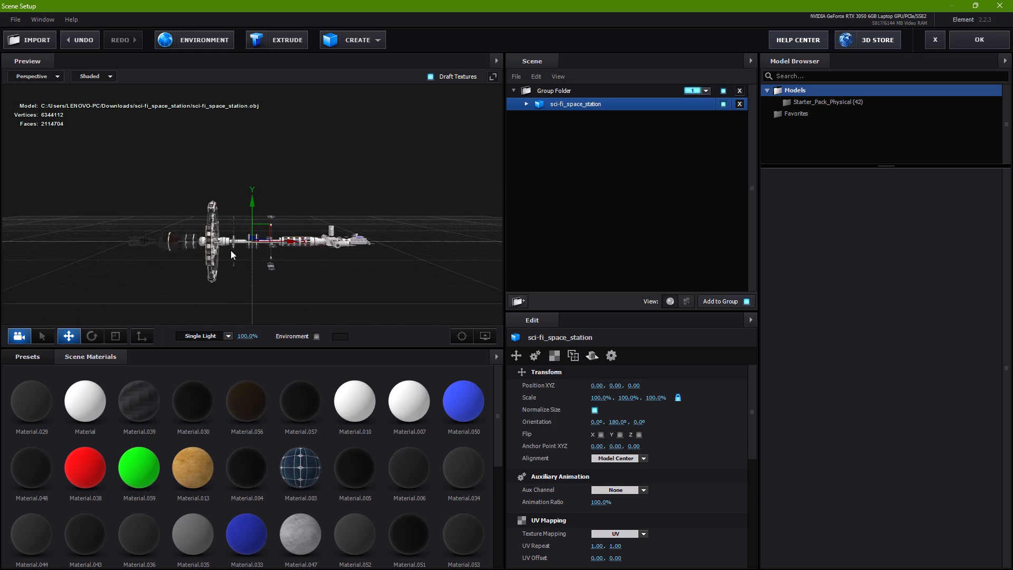
pyautogui.scroll(6, 231, 250)
pyautogui.press('space')
pyautogui.press('space')
pyautogui.press('space')
pyautogui.press('space')
pyautogui.press('space')
pyautogui.press('space')
pyautogui.press('space')
pyautogui.press('space')
pyautogui.press('space')
pyautogui.press('space')
pyautogui.press('space')
pyautogui.press('space')
pyautogui.press('space')
pyautogui.press('space')
pyautogui.press('space')
pyautogui.press('space')
pyautogui.press('space')
pyautogui.press('space')
pyautogui.press('space')
pyautogui.press('space')
pyautogui.moveTo(231, 250); pyautogui.dragTo(232, 218)
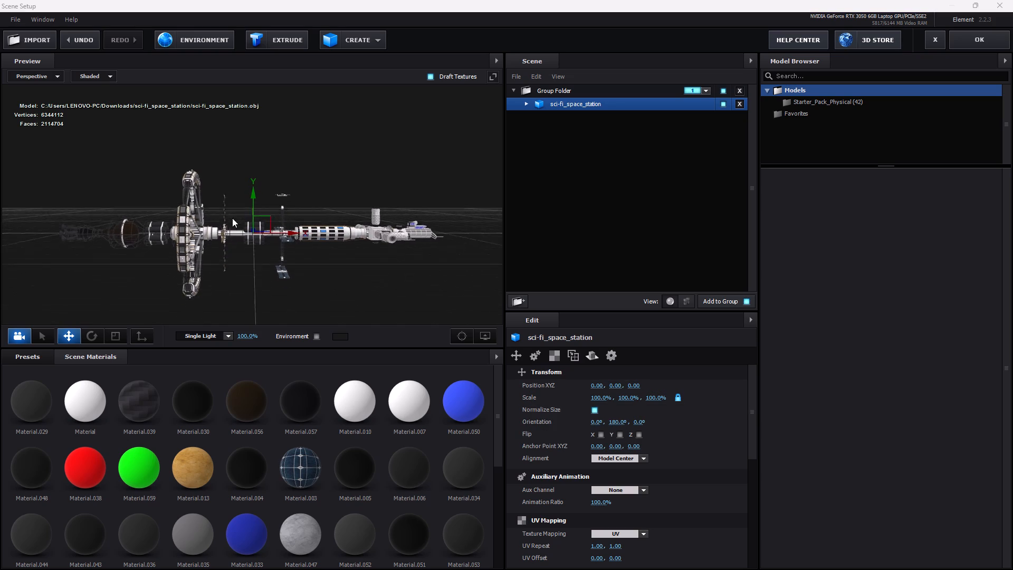
pyautogui.moveTo(232, 218); pyautogui.dragTo(237, 208)
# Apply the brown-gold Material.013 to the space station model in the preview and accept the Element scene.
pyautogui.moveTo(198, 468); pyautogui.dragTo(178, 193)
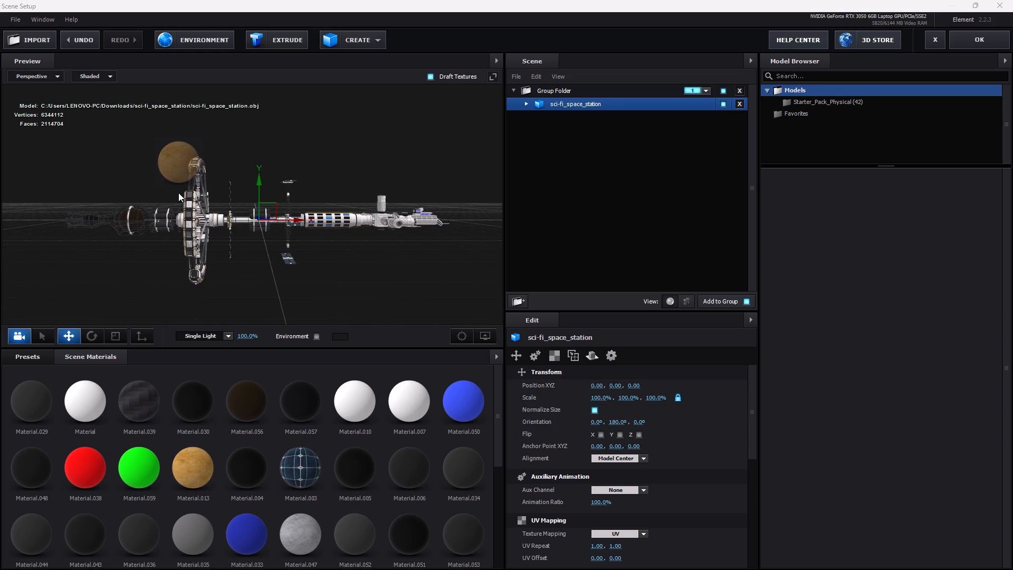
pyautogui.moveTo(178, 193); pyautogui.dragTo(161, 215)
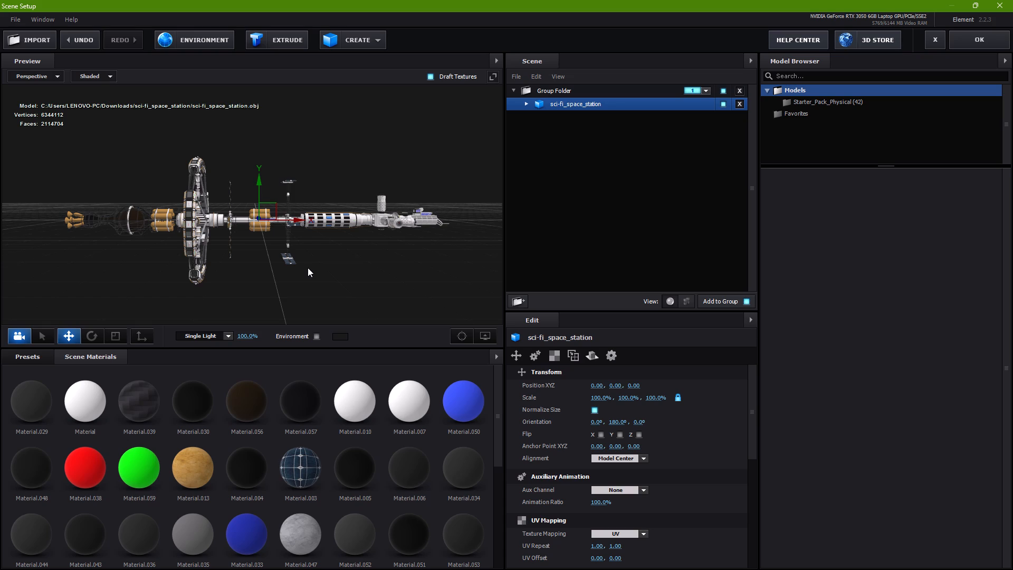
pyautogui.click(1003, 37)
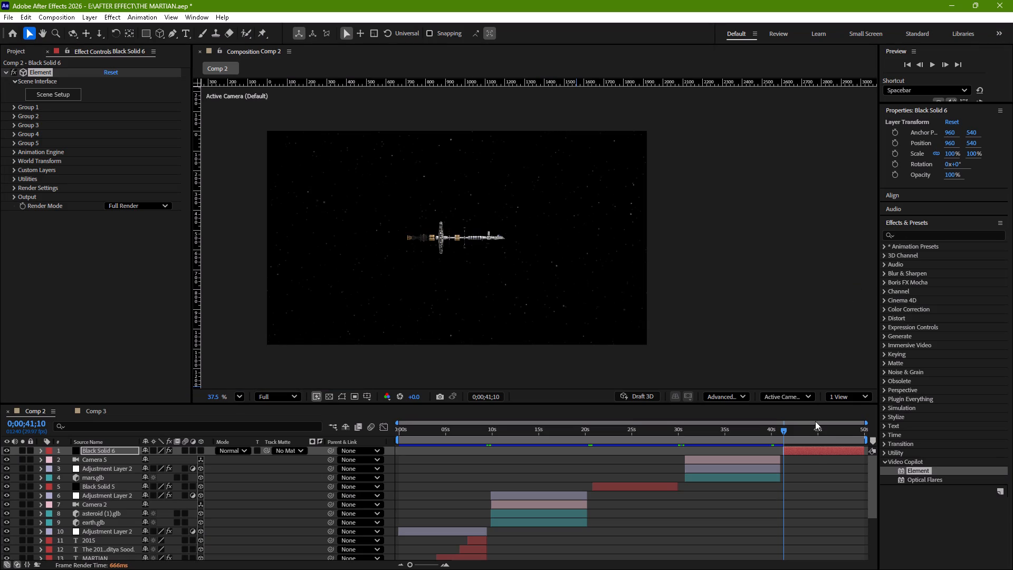
# Delete the Black Solid 6 layer from Comp 2.
pyautogui.click(814, 449)
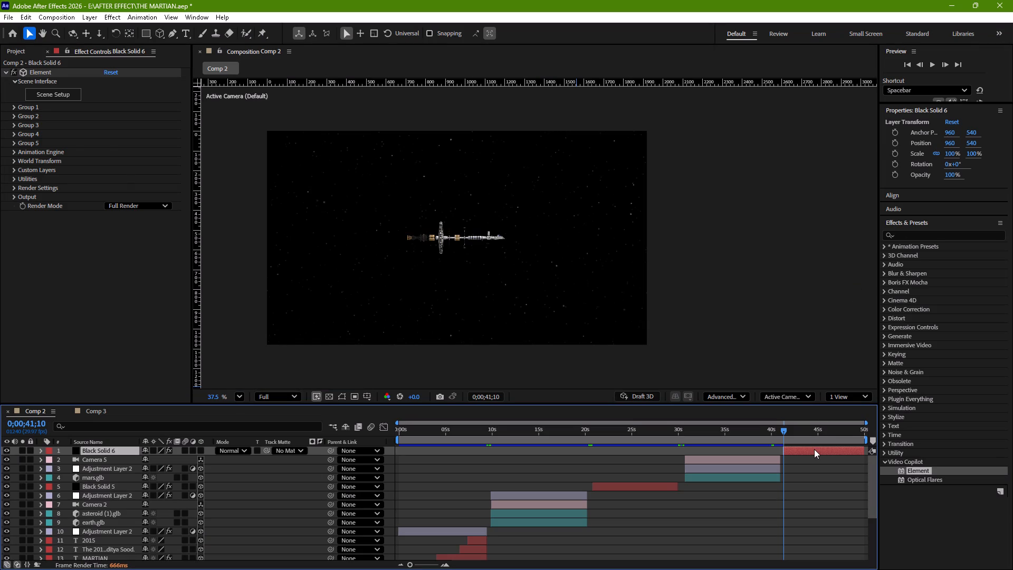
pyautogui.press('Delete')
# Duplicate the existing Black Solid 5 space station layer and place the copy at the top of the layer stack.
pyautogui.click(651, 475)
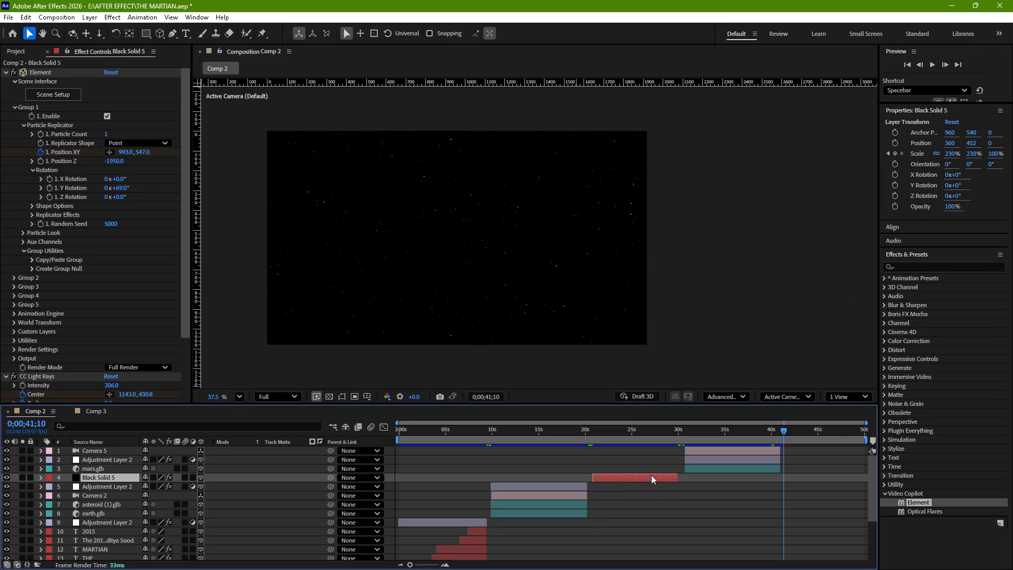
pyautogui.hotkey('ctrl', 'c')
pyautogui.hotkey('ctrl', 'v')
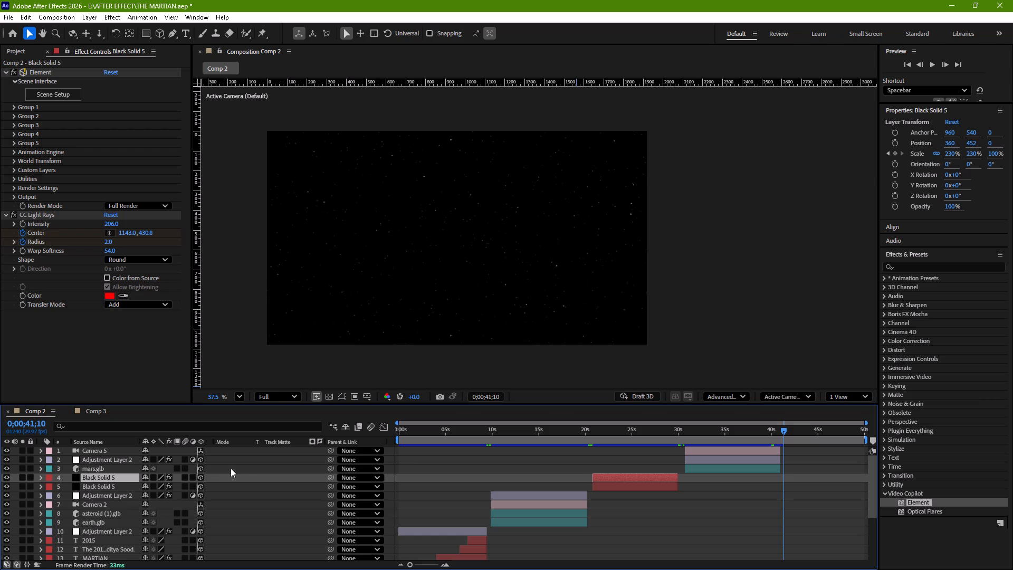
pyautogui.moveTo(120, 476); pyautogui.dragTo(132, 444)
pyautogui.moveTo(132, 444); pyautogui.dragTo(133, 447)
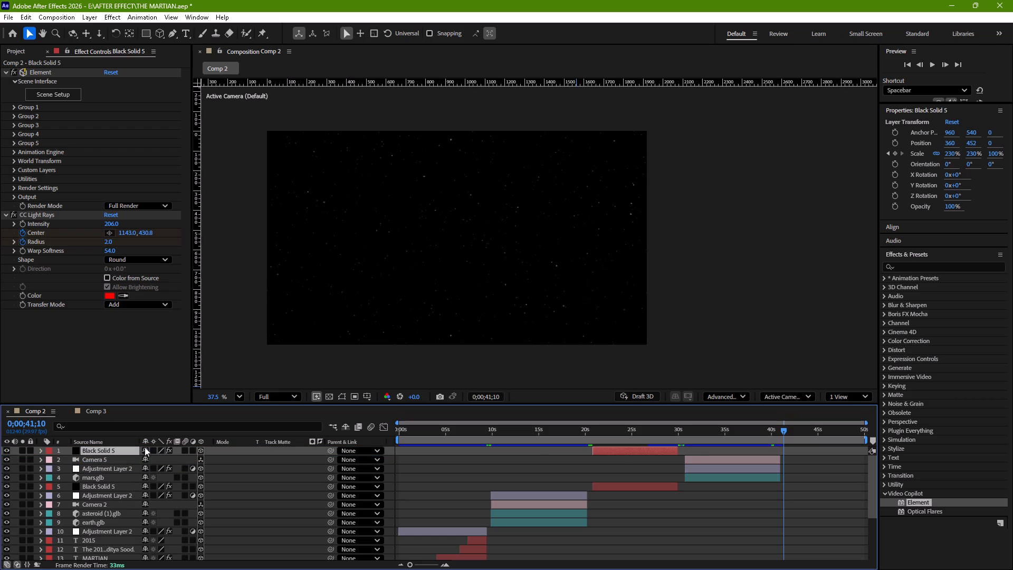
# Shift the copied Black Solid 5 layer in time so it starts at 0;00;41;10, after the Mars scene.
pyautogui.moveTo(619, 448); pyautogui.dragTo(816, 449)
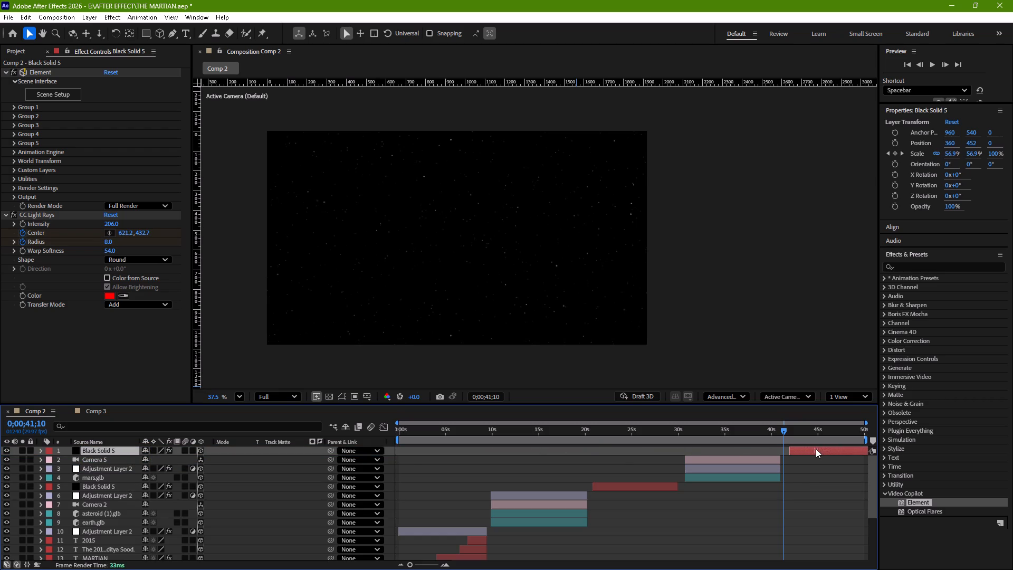
pyautogui.moveTo(816, 449); pyautogui.dragTo(806, 451)
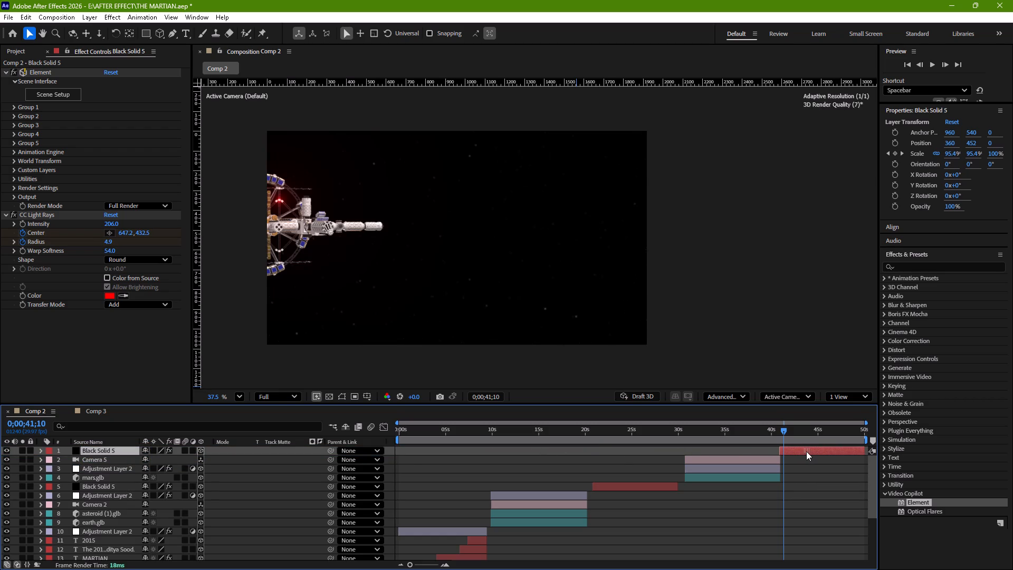
pyautogui.moveTo(806, 451); pyautogui.dragTo(810, 451)
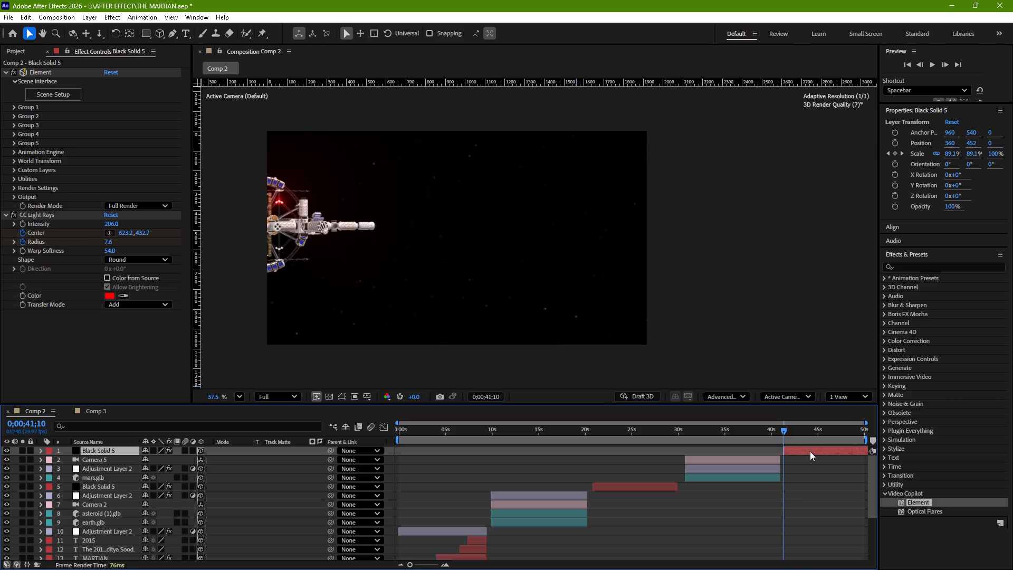
pyautogui.click(810, 451)
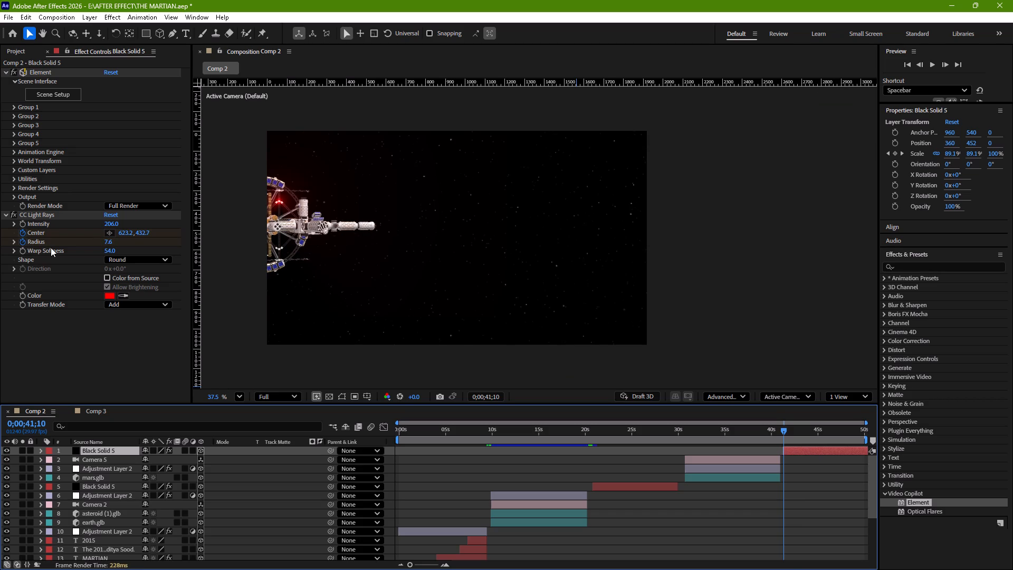
# Delete the CC Light Rays effect from the copied Black Solid 5 layer.
pyautogui.click(23, 232)
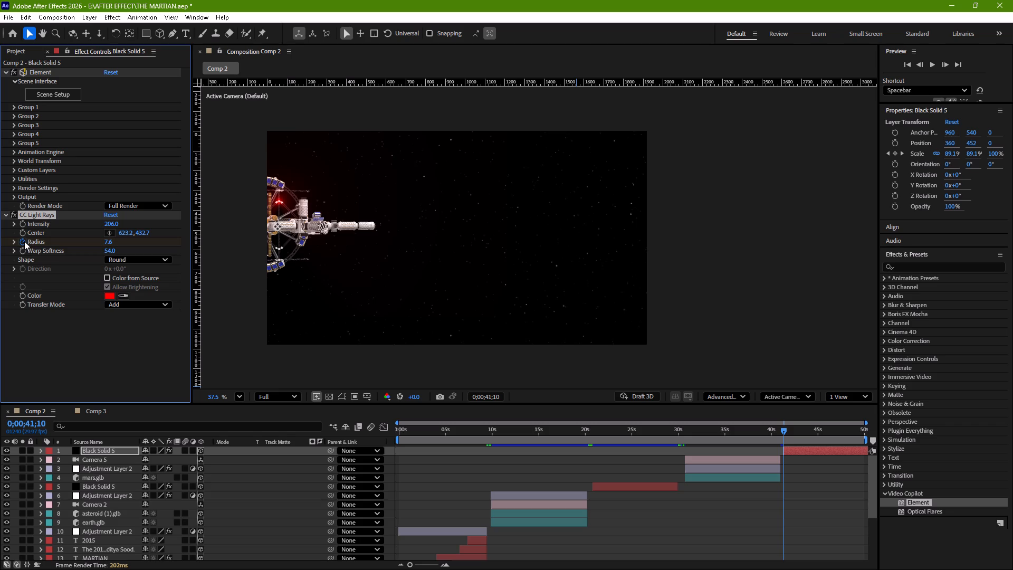
pyautogui.click(49, 212)
pyautogui.press('Delete')
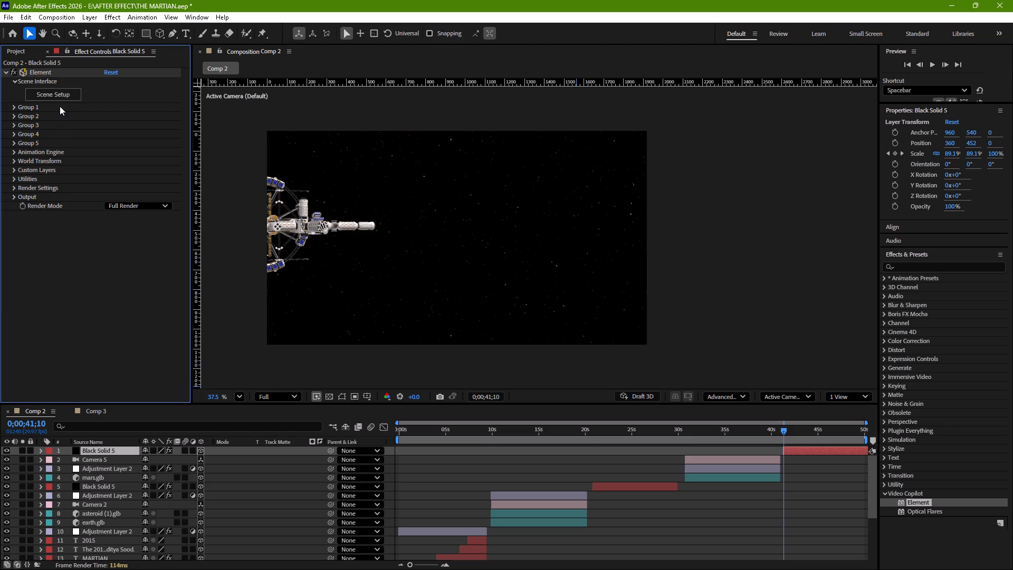
# Remove the keyframe animation from Group 1's Position XY in the copied layer's Element effect.
pyautogui.click(14, 107)
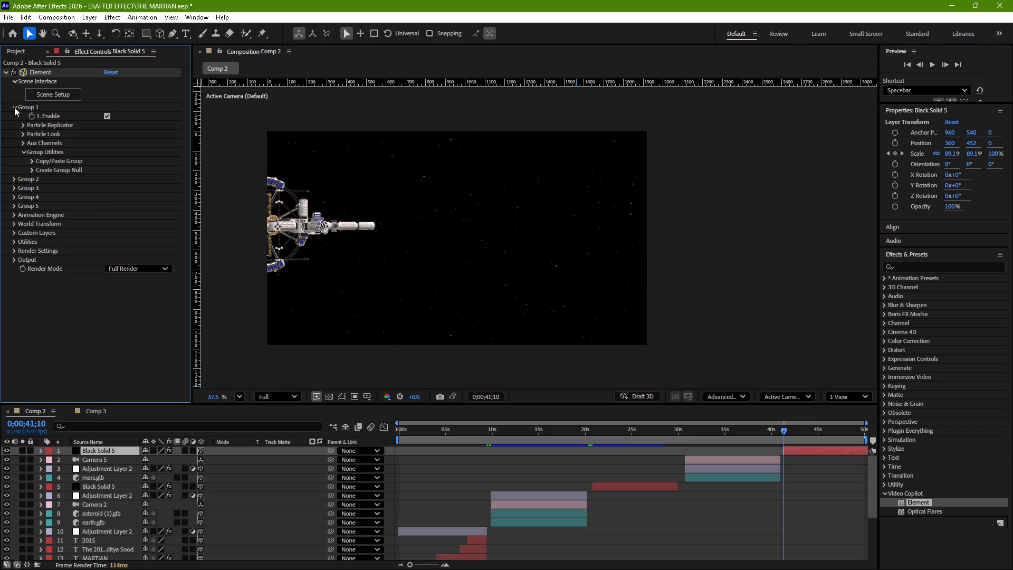
pyautogui.click(23, 126)
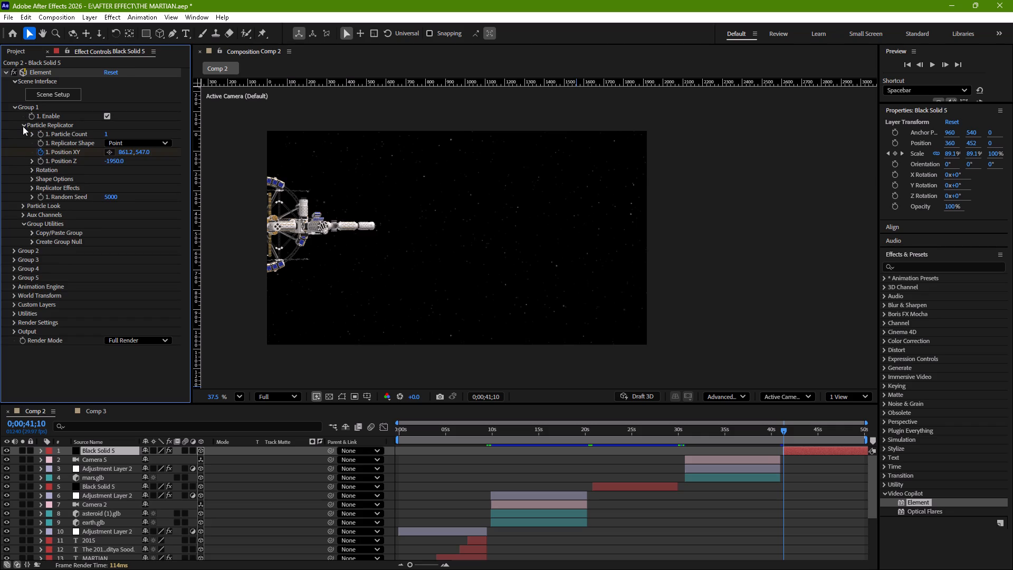
pyautogui.click(41, 150)
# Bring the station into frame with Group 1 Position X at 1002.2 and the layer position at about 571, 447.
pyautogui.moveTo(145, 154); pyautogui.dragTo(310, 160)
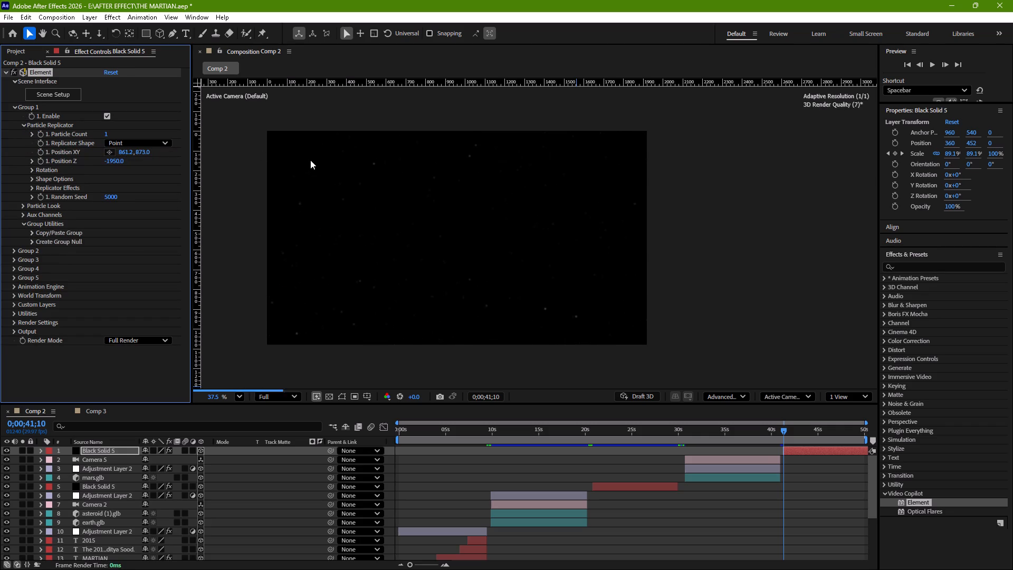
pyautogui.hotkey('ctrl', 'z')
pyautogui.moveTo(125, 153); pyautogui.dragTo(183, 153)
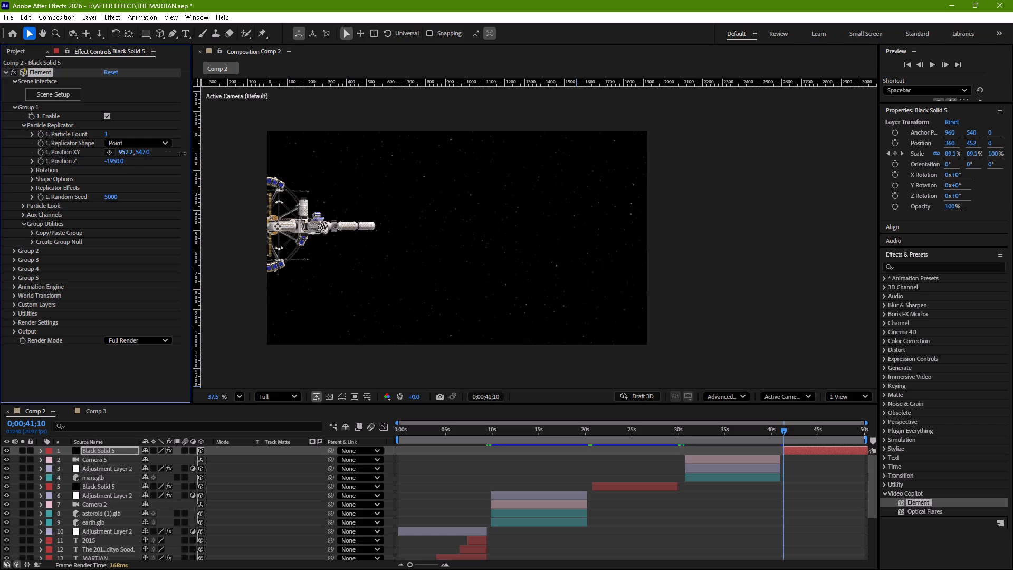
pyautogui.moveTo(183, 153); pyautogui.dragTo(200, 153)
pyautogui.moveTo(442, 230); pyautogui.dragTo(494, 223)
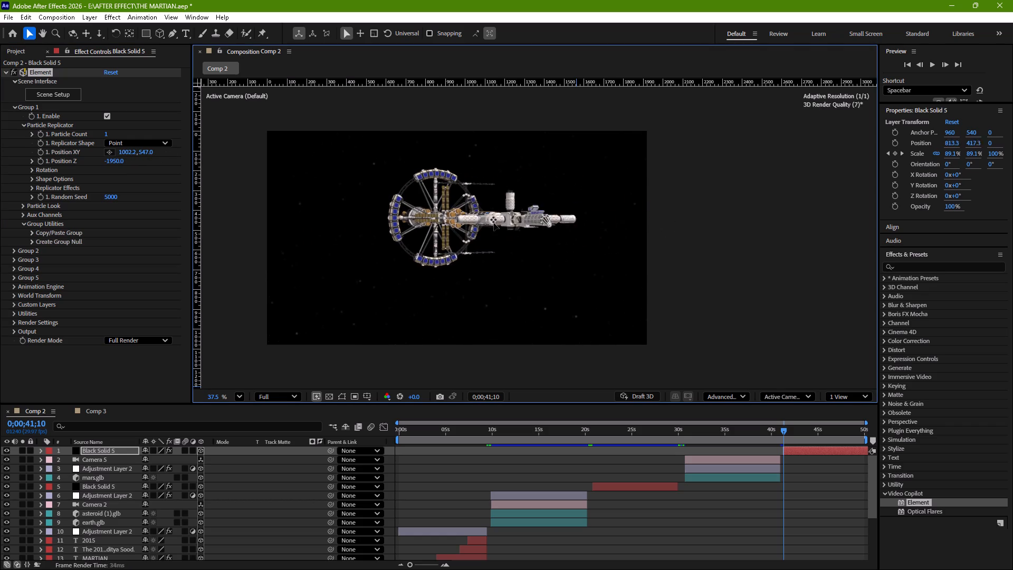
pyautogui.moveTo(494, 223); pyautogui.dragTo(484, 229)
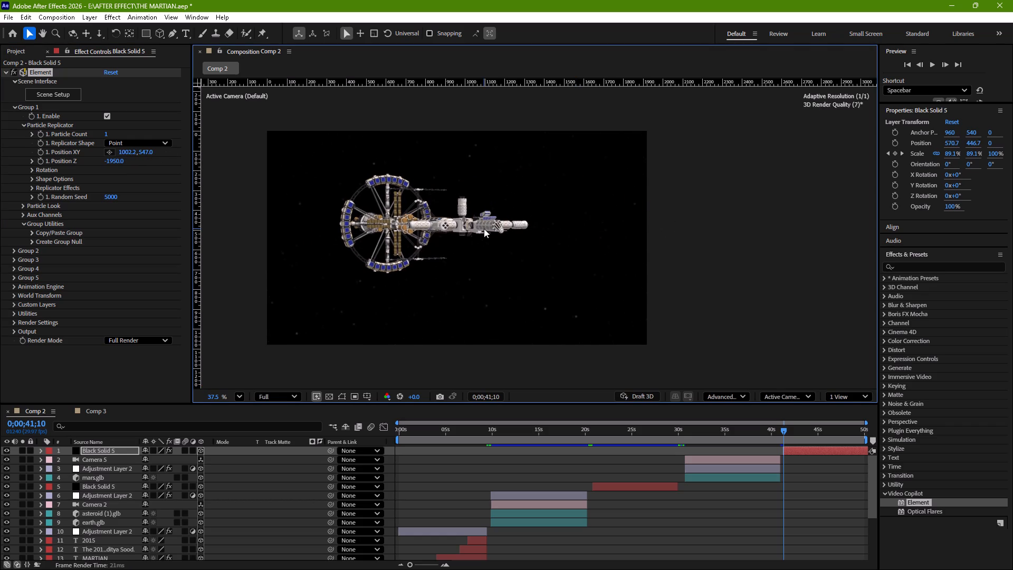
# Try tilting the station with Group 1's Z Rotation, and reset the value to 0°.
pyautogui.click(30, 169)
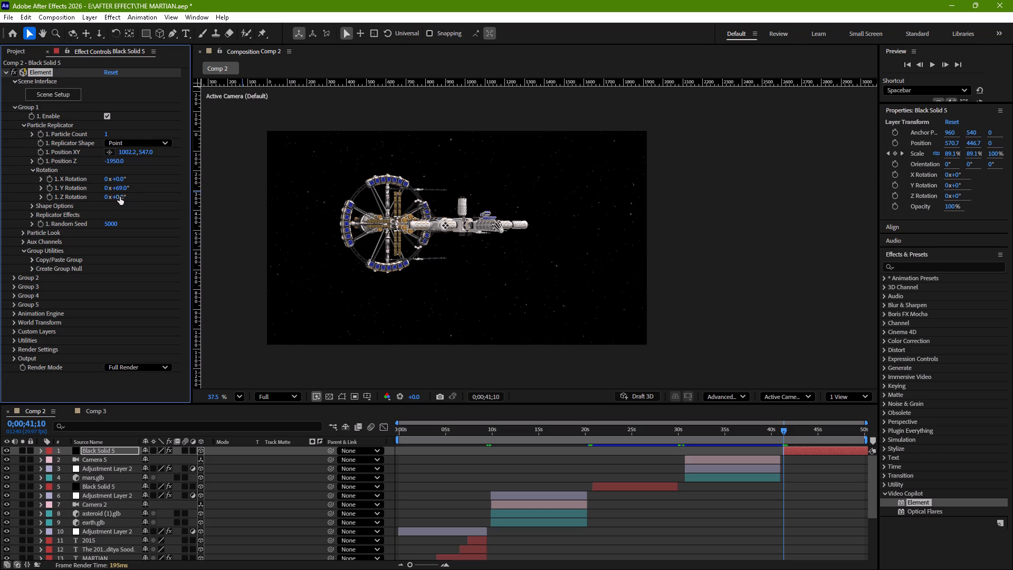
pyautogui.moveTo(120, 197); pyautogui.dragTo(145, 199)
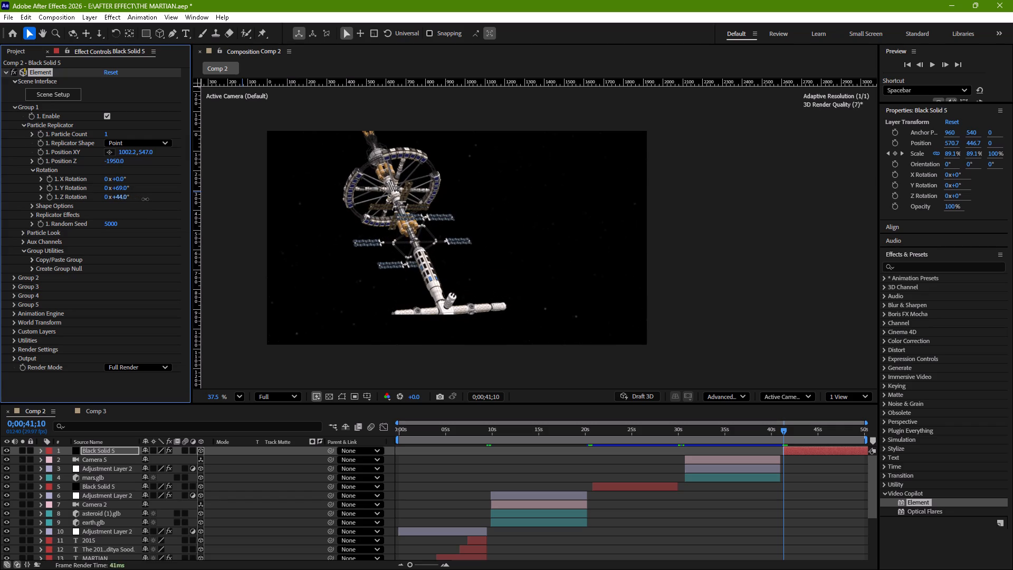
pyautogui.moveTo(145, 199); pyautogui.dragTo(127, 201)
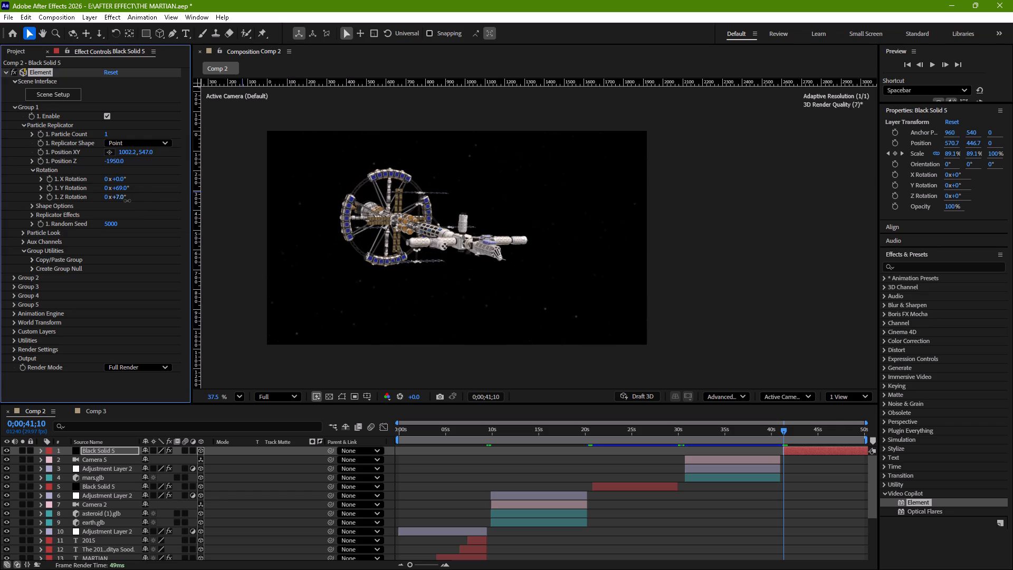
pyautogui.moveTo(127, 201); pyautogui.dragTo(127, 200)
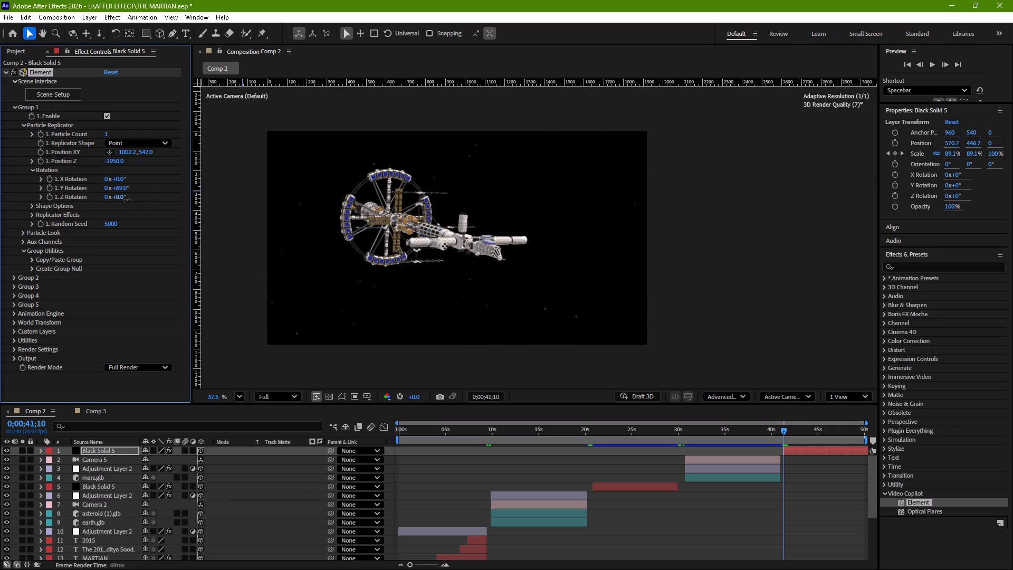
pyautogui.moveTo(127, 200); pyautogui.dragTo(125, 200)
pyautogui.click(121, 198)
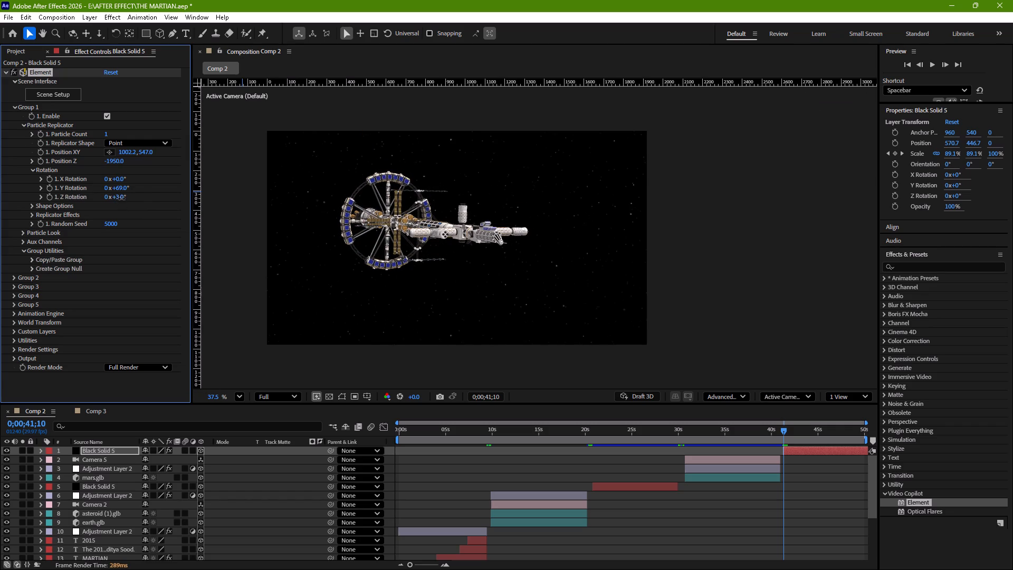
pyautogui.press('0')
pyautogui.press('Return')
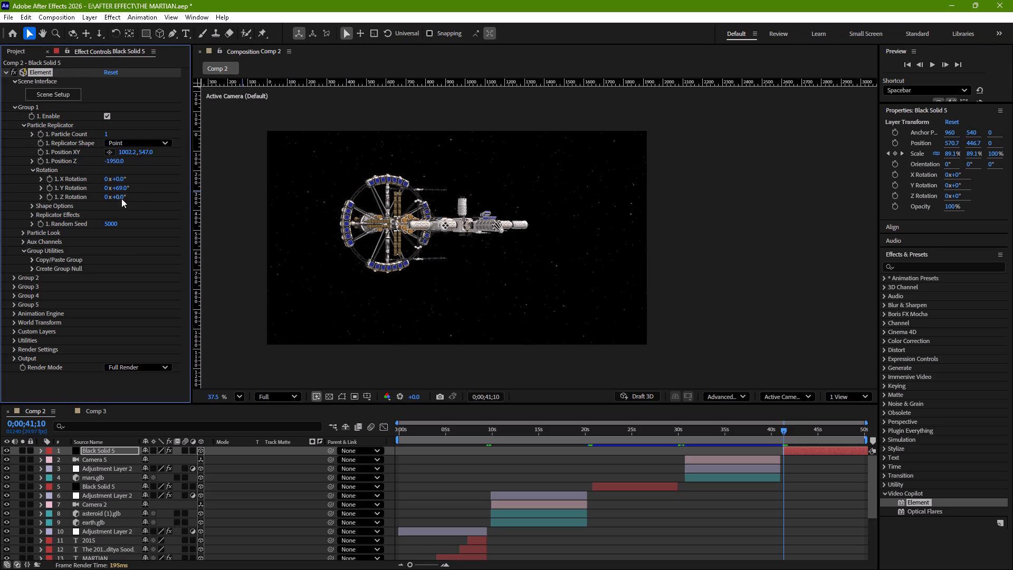
# Reset Group 1's Y Rotation to 0° and turn the station to a Y Rotation of 38°.
pyautogui.click(121, 189)
pyautogui.press('0')
pyautogui.press('Return')
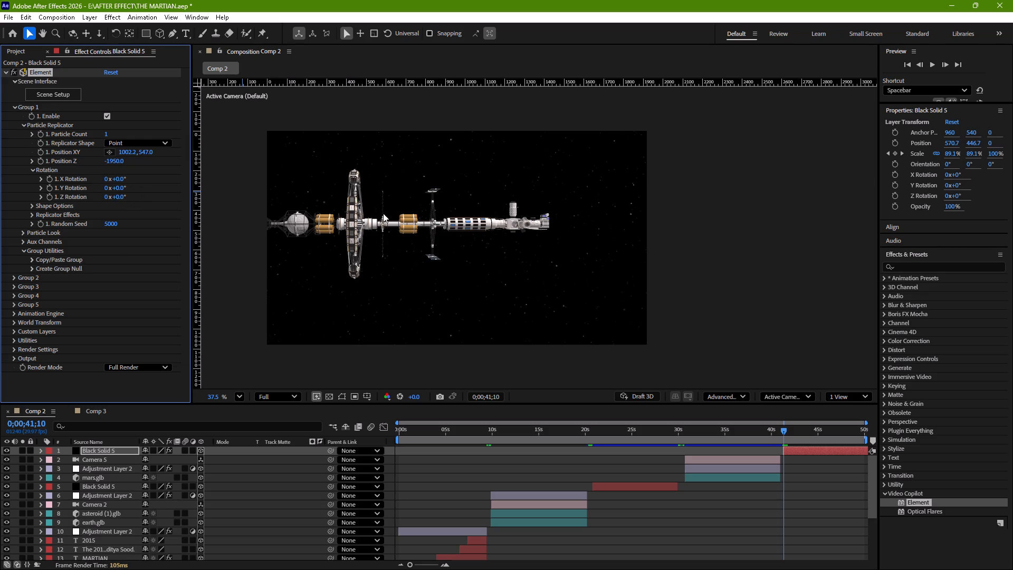
pyautogui.moveTo(118, 188); pyautogui.dragTo(129, 188)
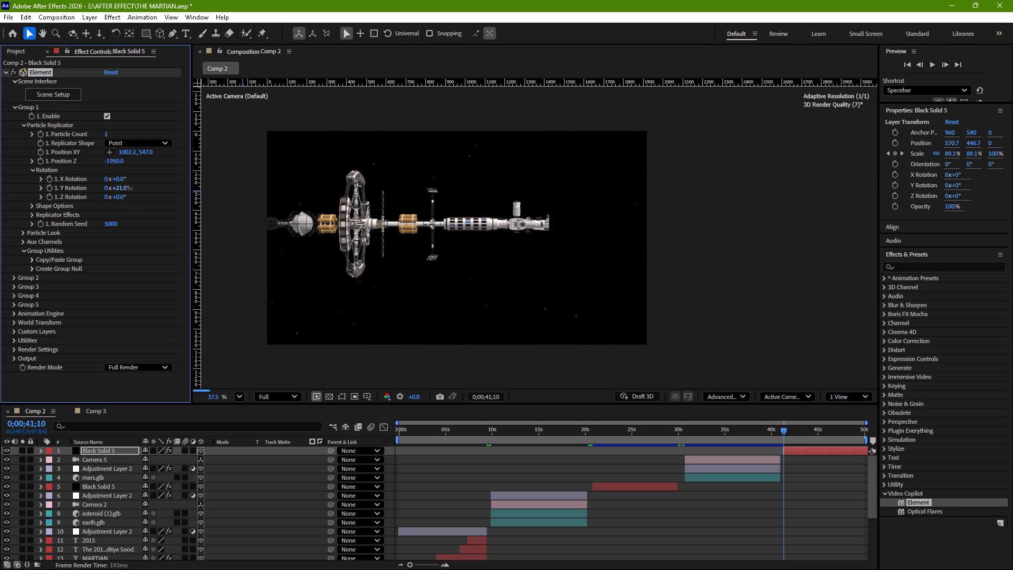
pyautogui.moveTo(129, 188); pyautogui.dragTo(138, 188)
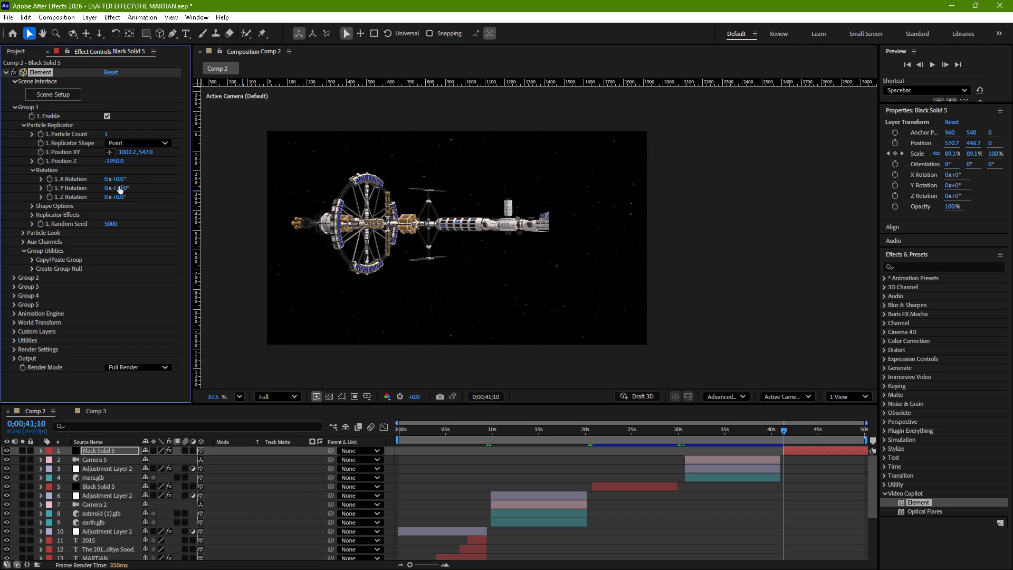
# Recentre the station with Group 1 Position X at 931.2 and the layer position at about 835, 439.
pyautogui.moveTo(126, 151); pyautogui.dragTo(104, 151)
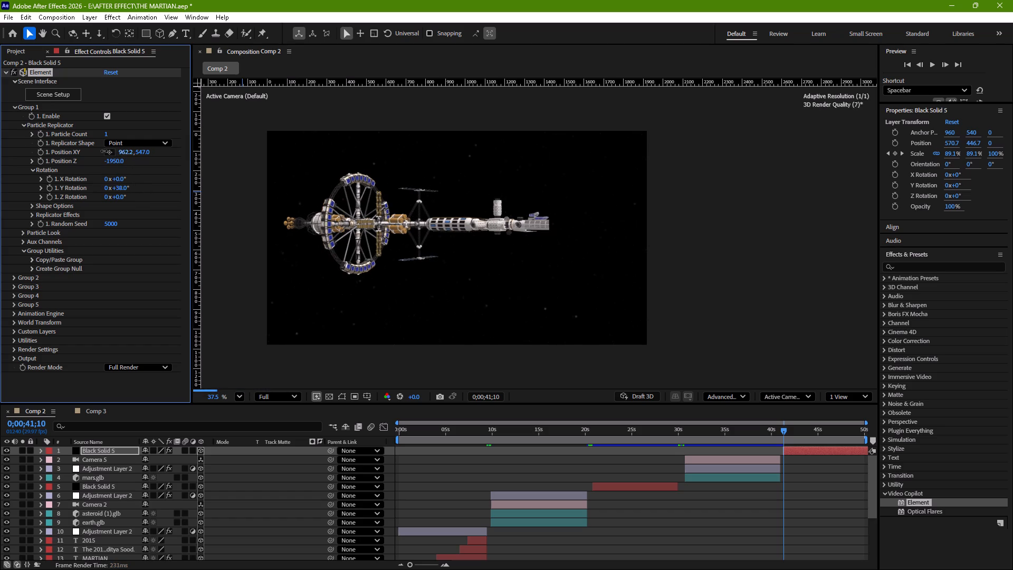
pyautogui.moveTo(104, 151); pyautogui.dragTo(90, 153)
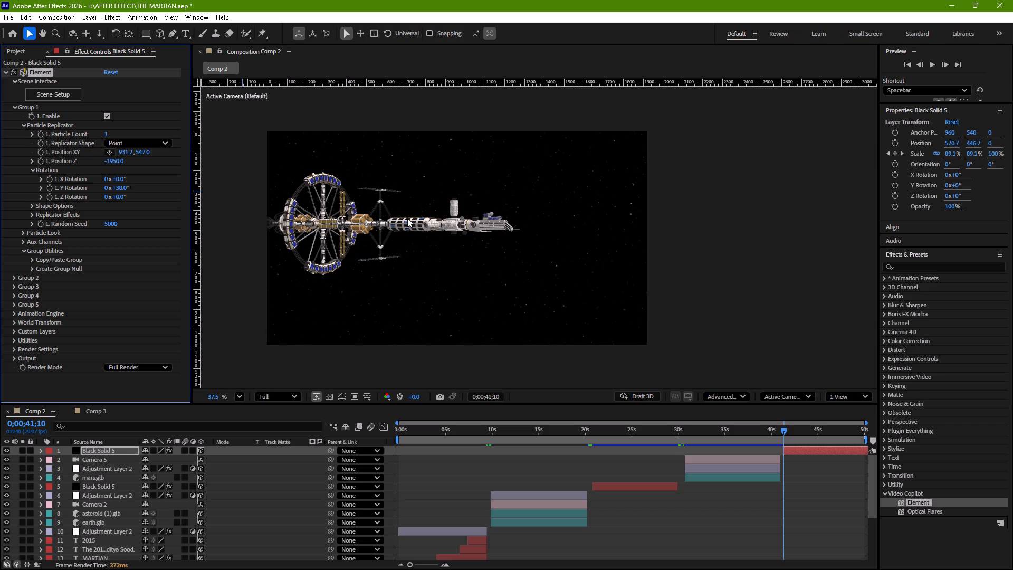
pyautogui.moveTo(409, 227); pyautogui.dragTo(461, 226)
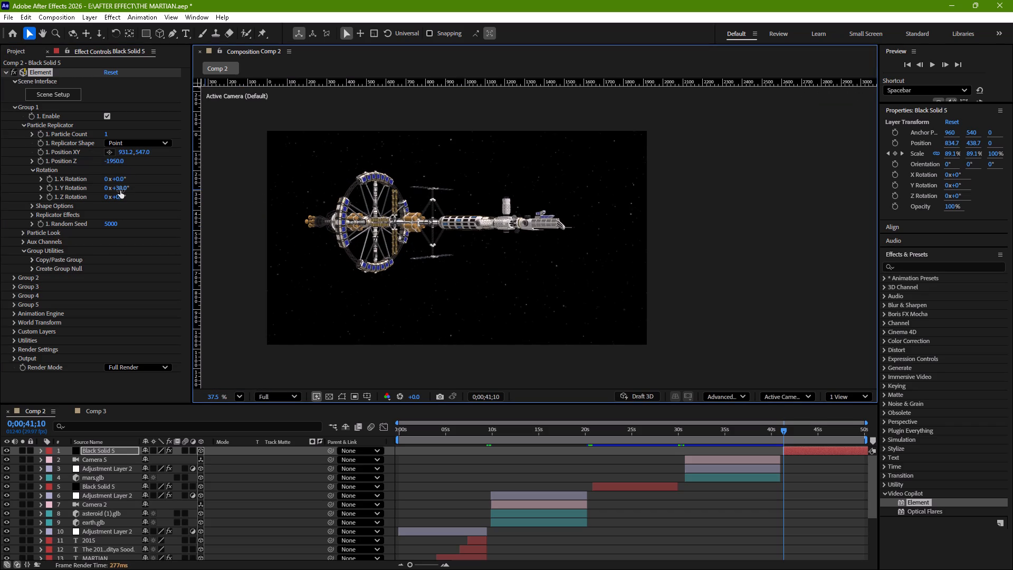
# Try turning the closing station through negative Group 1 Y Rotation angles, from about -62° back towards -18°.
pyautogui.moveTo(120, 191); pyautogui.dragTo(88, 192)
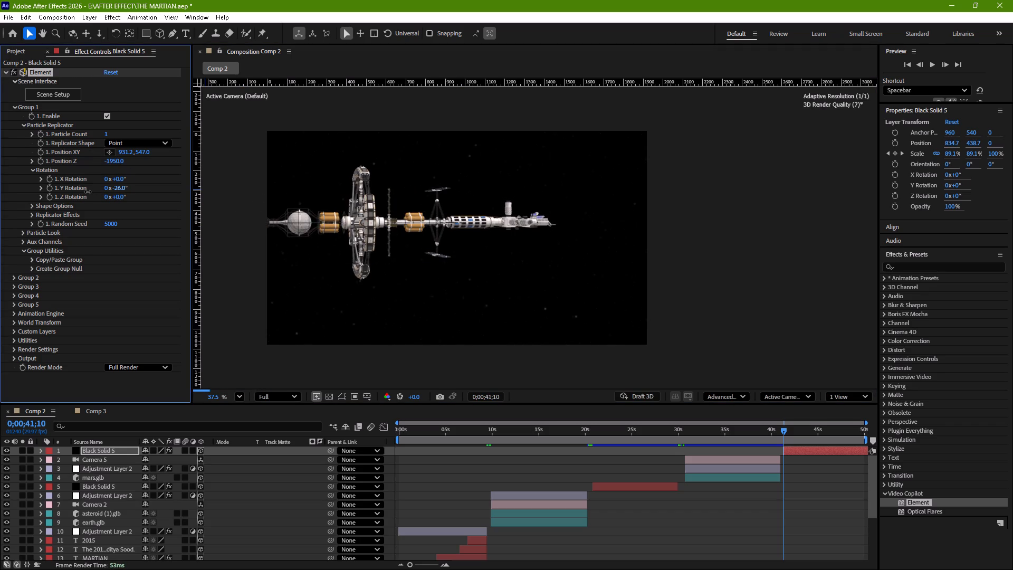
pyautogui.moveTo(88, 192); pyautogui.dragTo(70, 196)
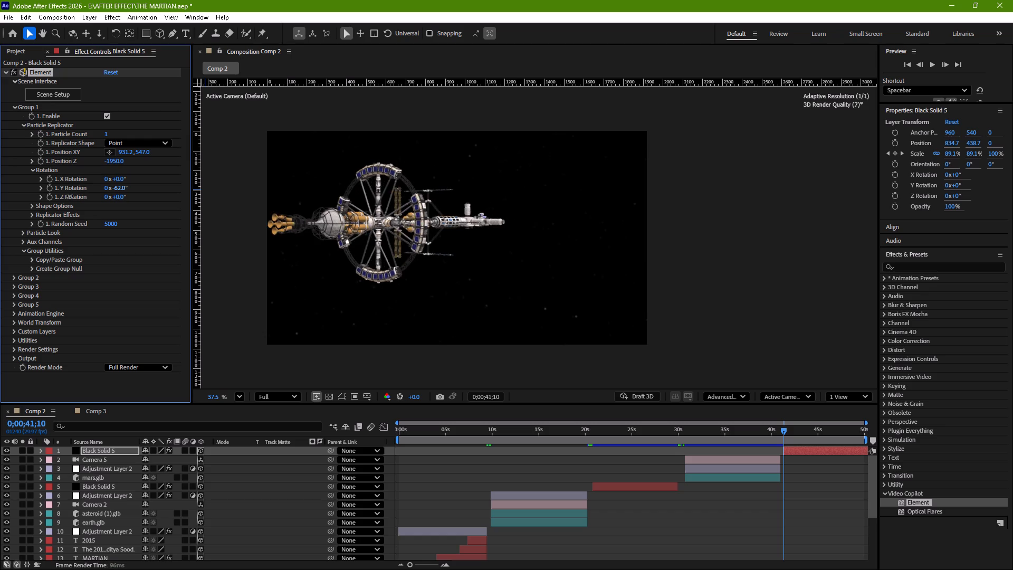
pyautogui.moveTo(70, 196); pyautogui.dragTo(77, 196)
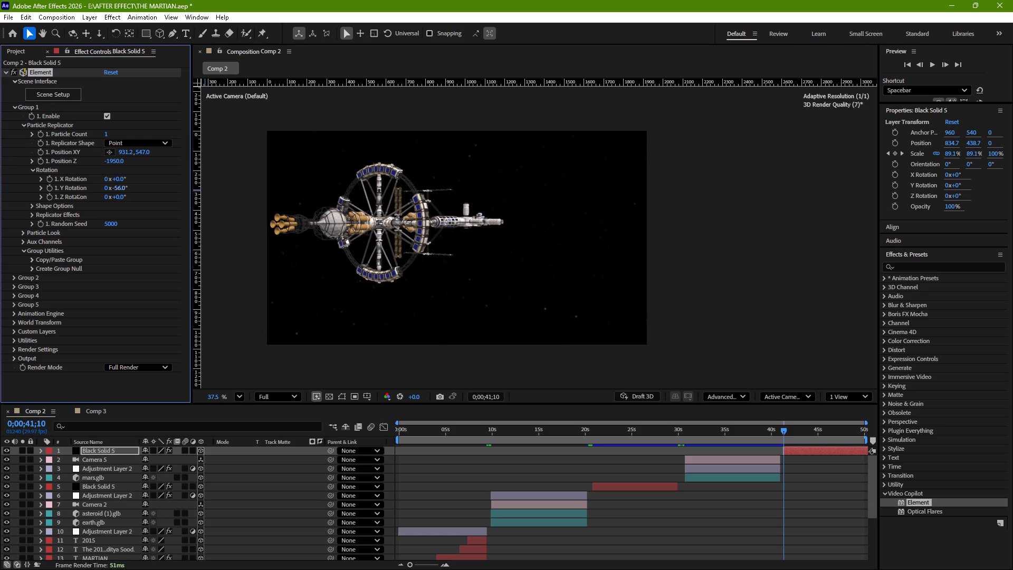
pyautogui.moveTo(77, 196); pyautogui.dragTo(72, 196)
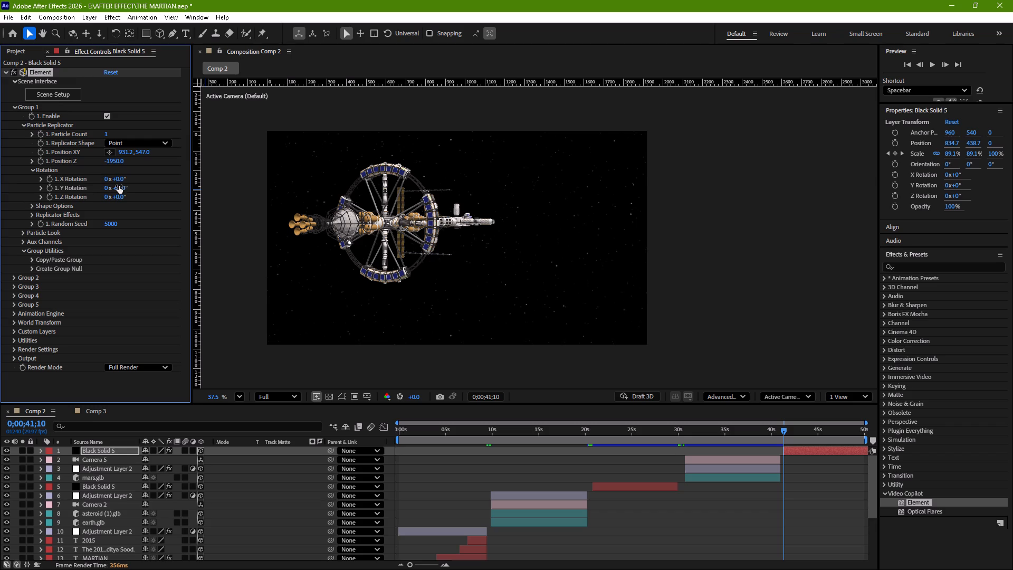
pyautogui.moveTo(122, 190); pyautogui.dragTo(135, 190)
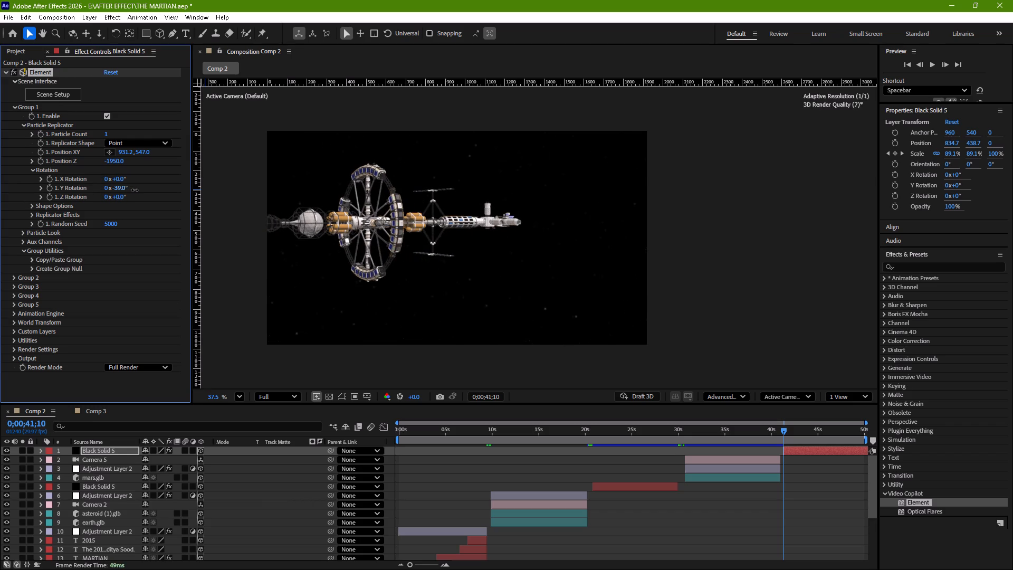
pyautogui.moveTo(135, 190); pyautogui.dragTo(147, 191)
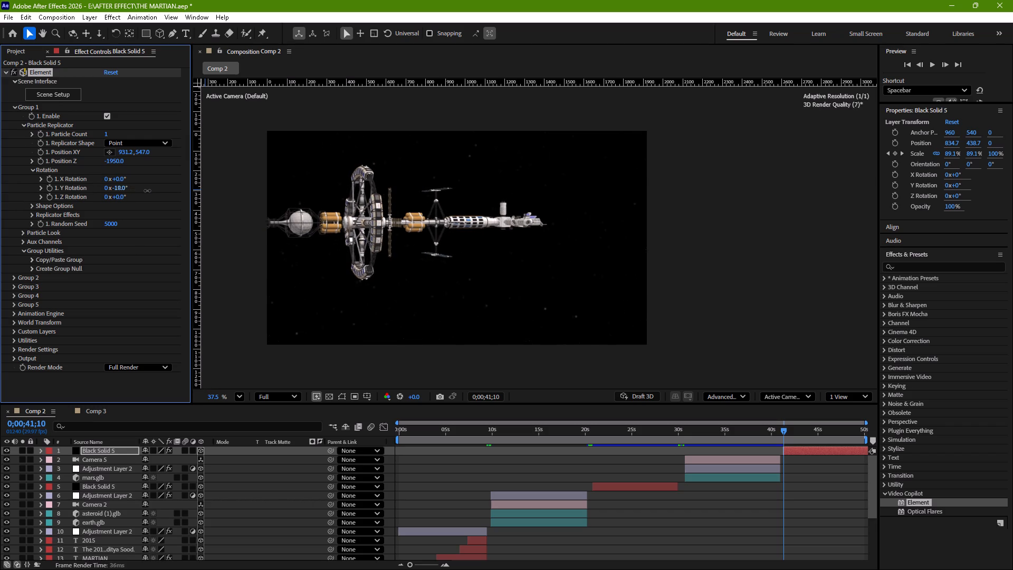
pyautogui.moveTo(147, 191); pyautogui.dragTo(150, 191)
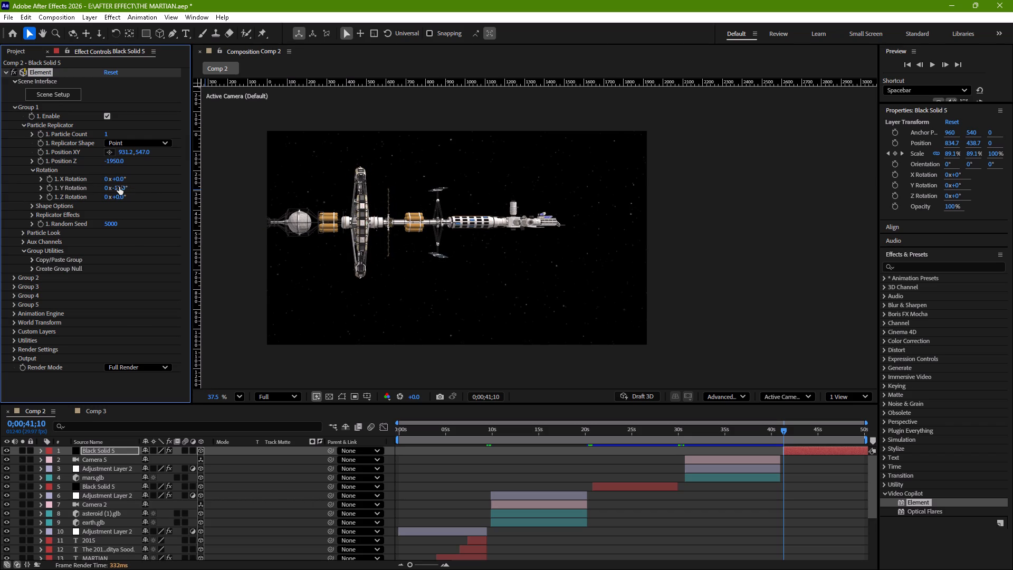
# Reset Group 1's Y Rotation to 0° on the closing station layer.
pyautogui.click(119, 187)
pyautogui.press('0')
pyautogui.press('Return')
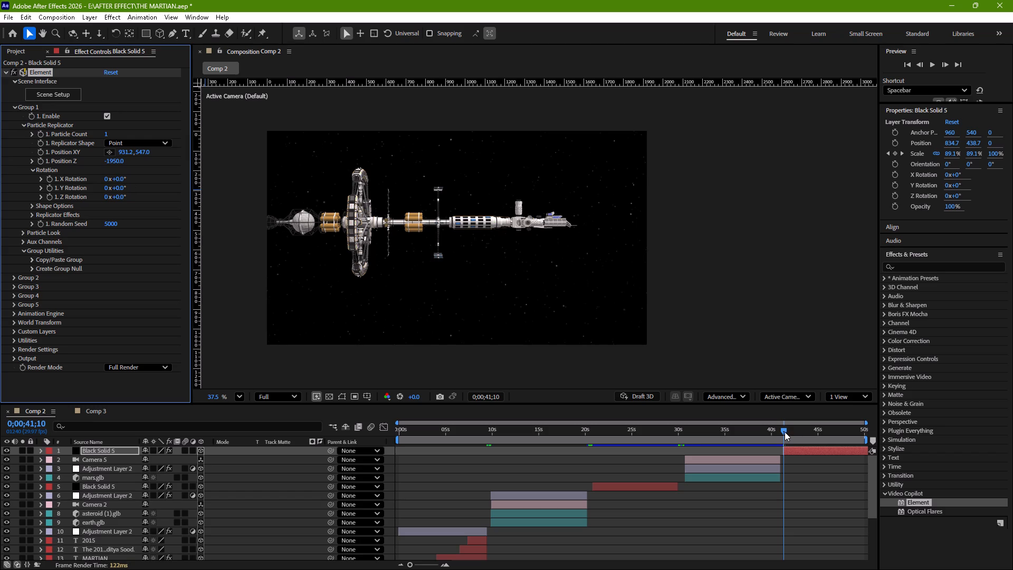
# Review the sequence from the earlier station shot through the Mars scene to the closing station shot, ending at 0;00;41;11.
pyautogui.moveTo(785, 432); pyautogui.dragTo(653, 473)
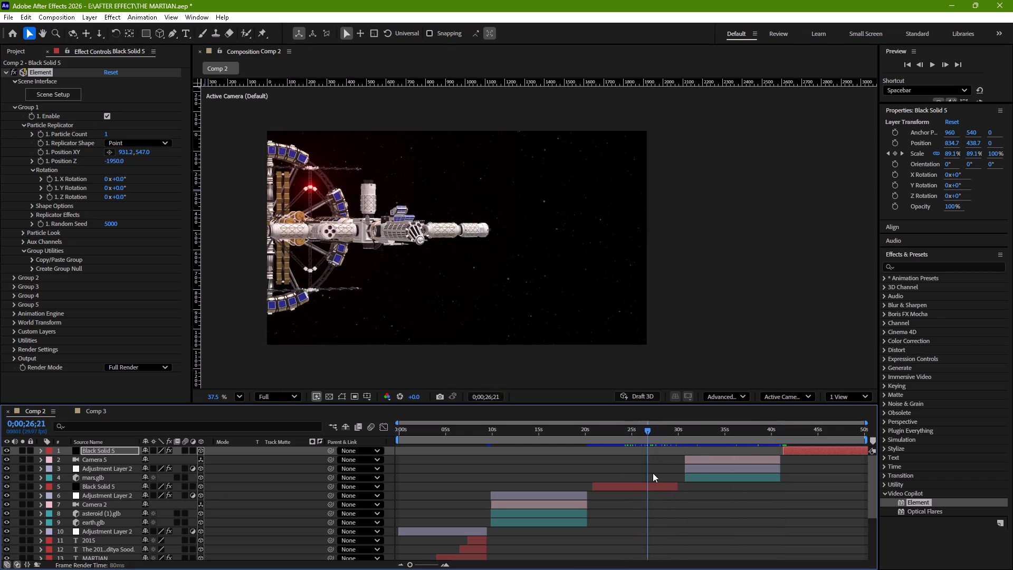
pyautogui.moveTo(653, 473); pyautogui.dragTo(686, 470)
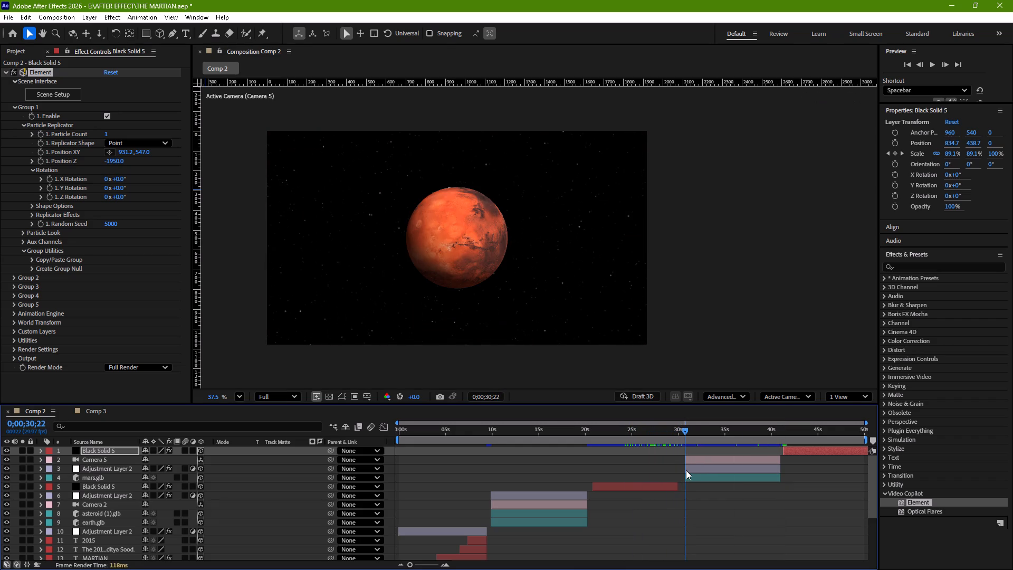
pyautogui.moveTo(686, 470); pyautogui.dragTo(774, 464)
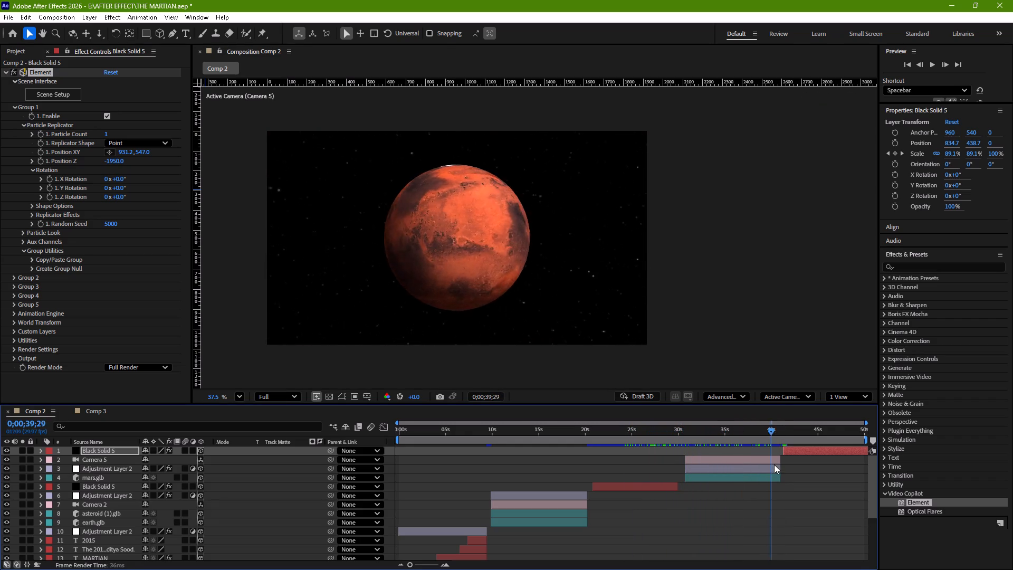
pyautogui.moveTo(774, 464); pyautogui.dragTo(794, 463)
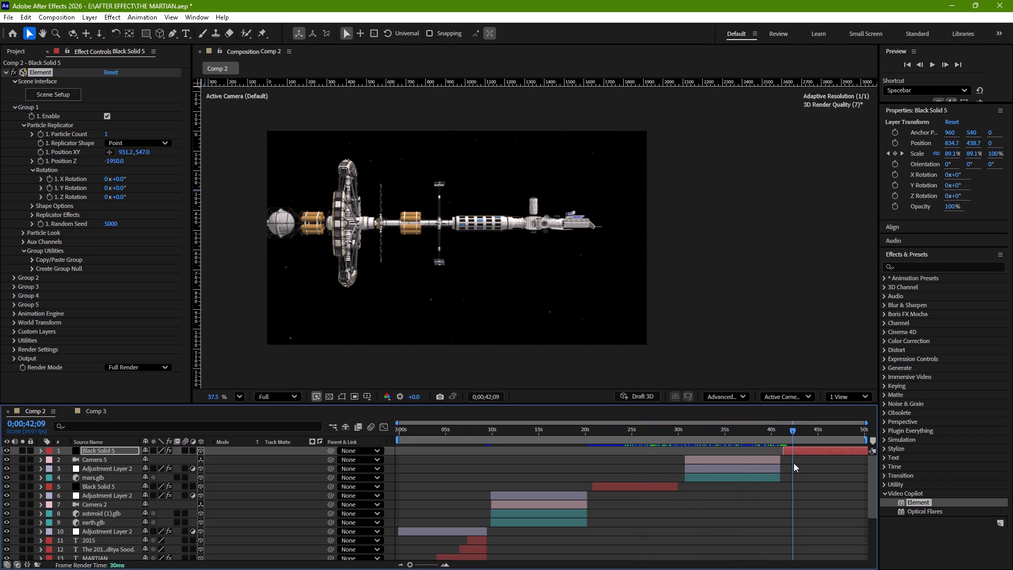
pyautogui.moveTo(794, 463); pyautogui.dragTo(821, 461)
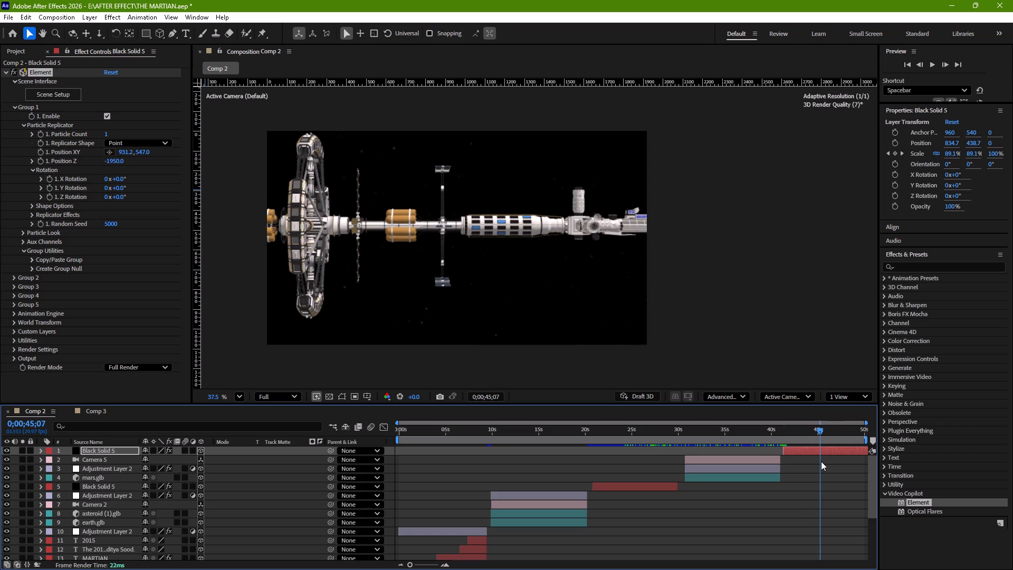
pyautogui.moveTo(821, 461); pyautogui.dragTo(785, 458)
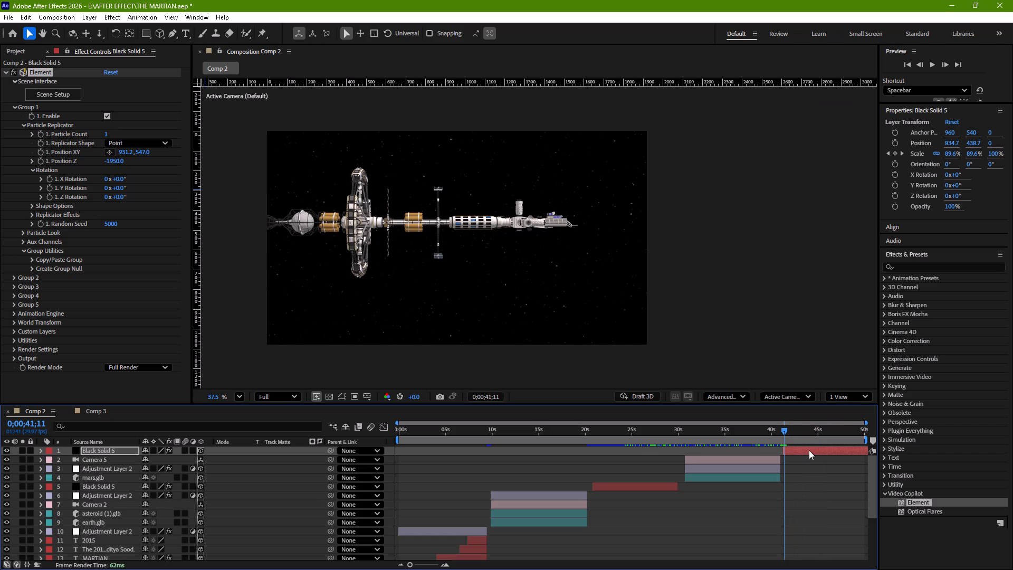
# Remove the Scale animation from the closing Black Solid 5 station layer at 0;00;41;11.
pyautogui.click(809, 450)
pyautogui.press('s')
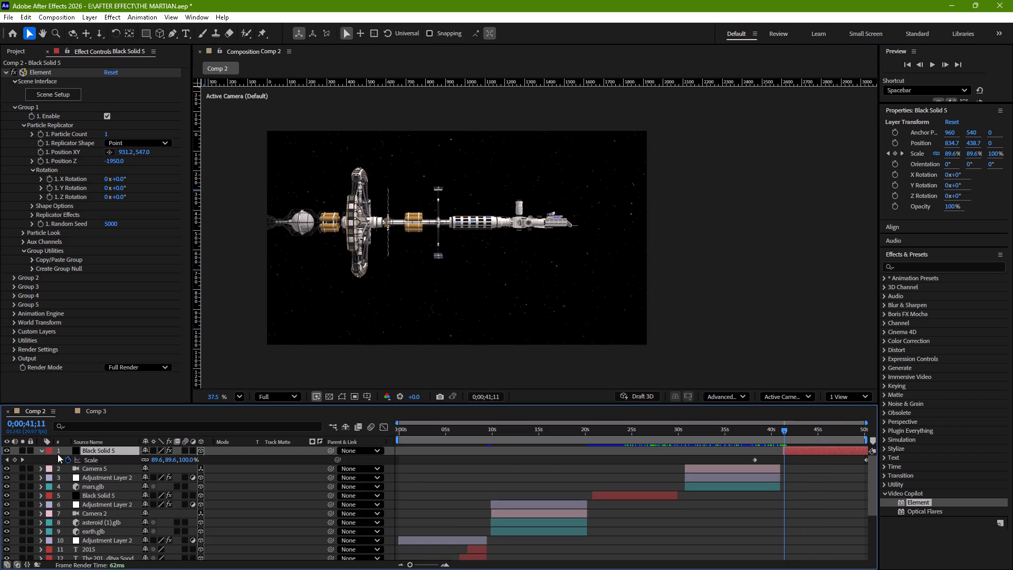
pyautogui.click(67, 461)
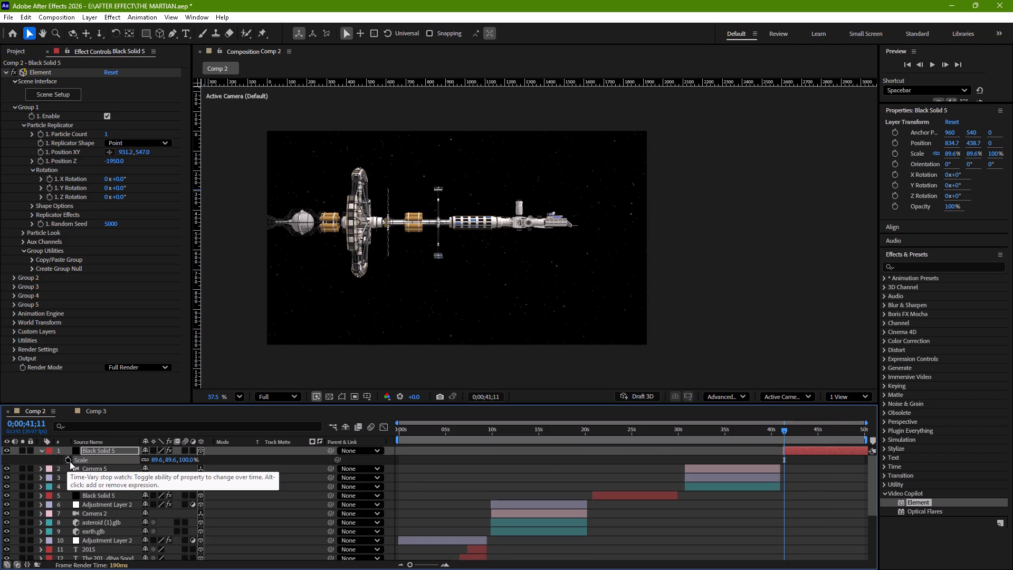
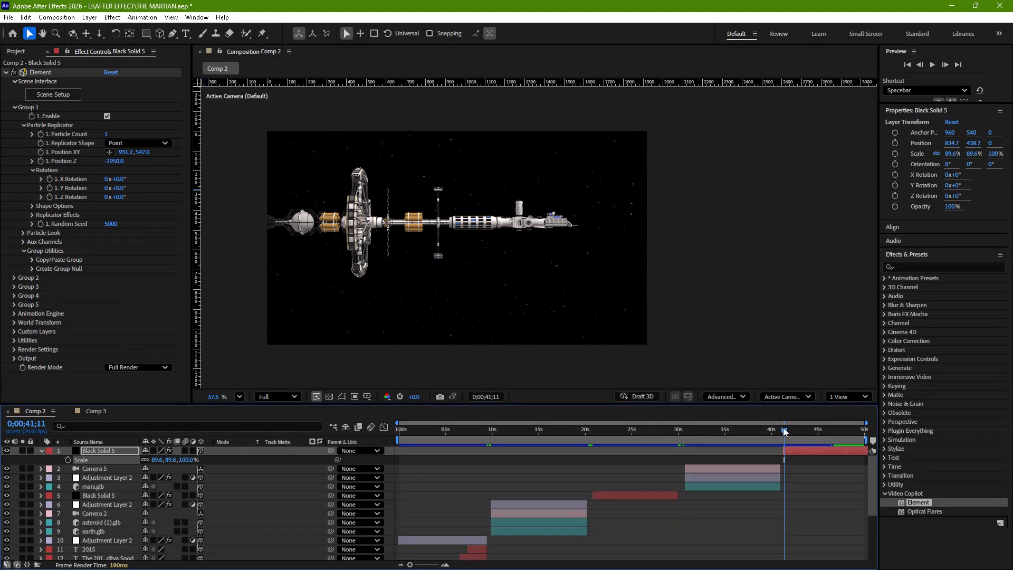
# Play back the sequence from the earlier station shot at 0;00;20;26 through Mars to the closing station shot.
pyautogui.moveTo(783, 427); pyautogui.dragTo(592, 435)
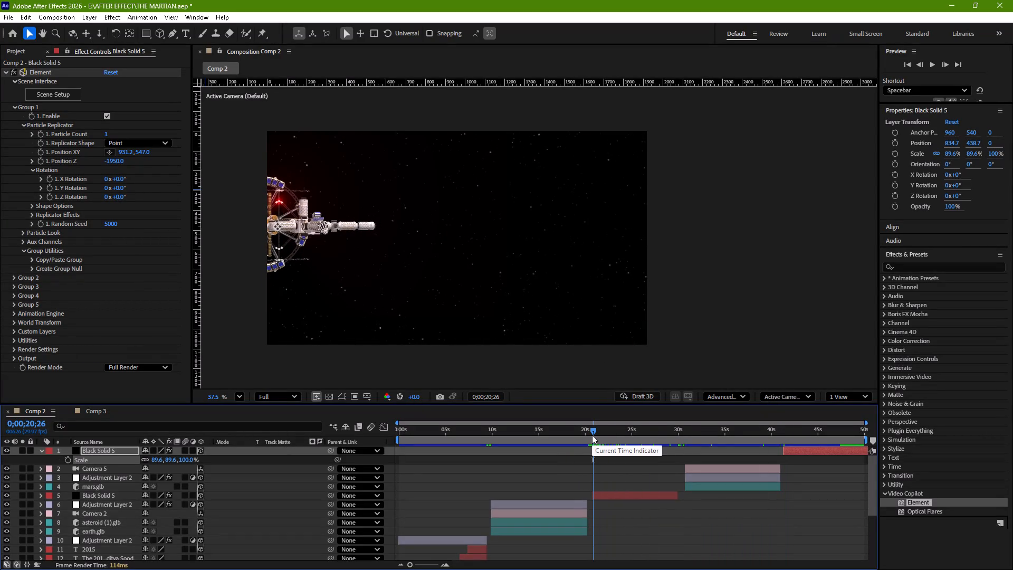
pyautogui.press('space')
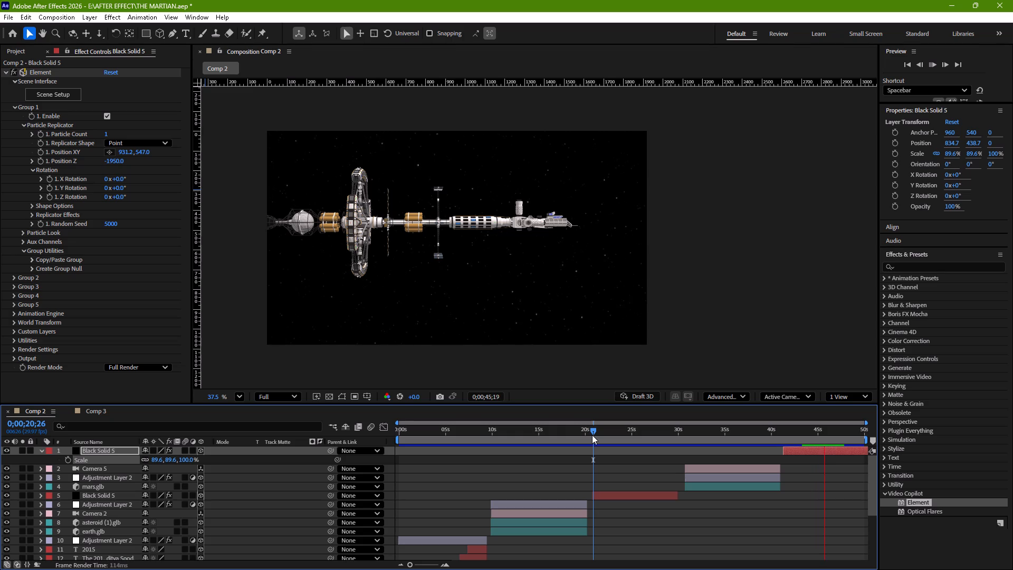
pyautogui.press('space')
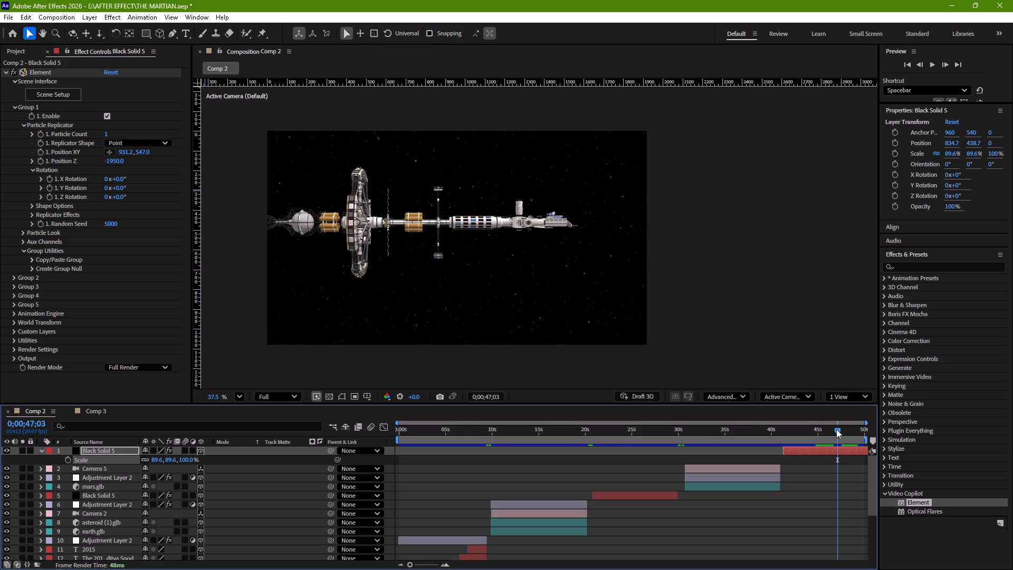
# Turn the closing Black Solid 5 station to a Group 1 Y Rotation of 33°.
pyautogui.moveTo(837, 431); pyautogui.dragTo(790, 441)
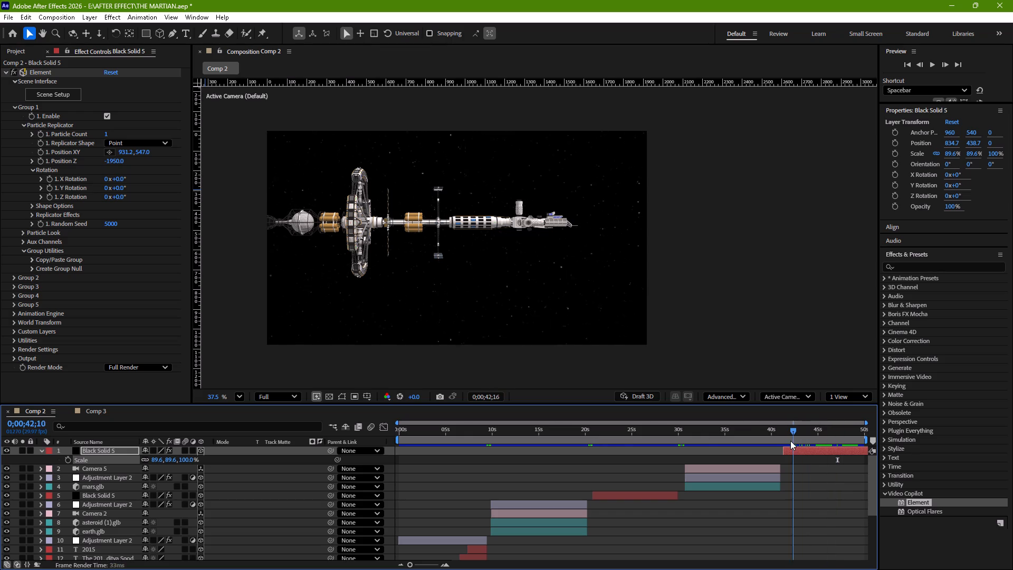
pyautogui.moveTo(790, 441); pyautogui.dragTo(782, 442)
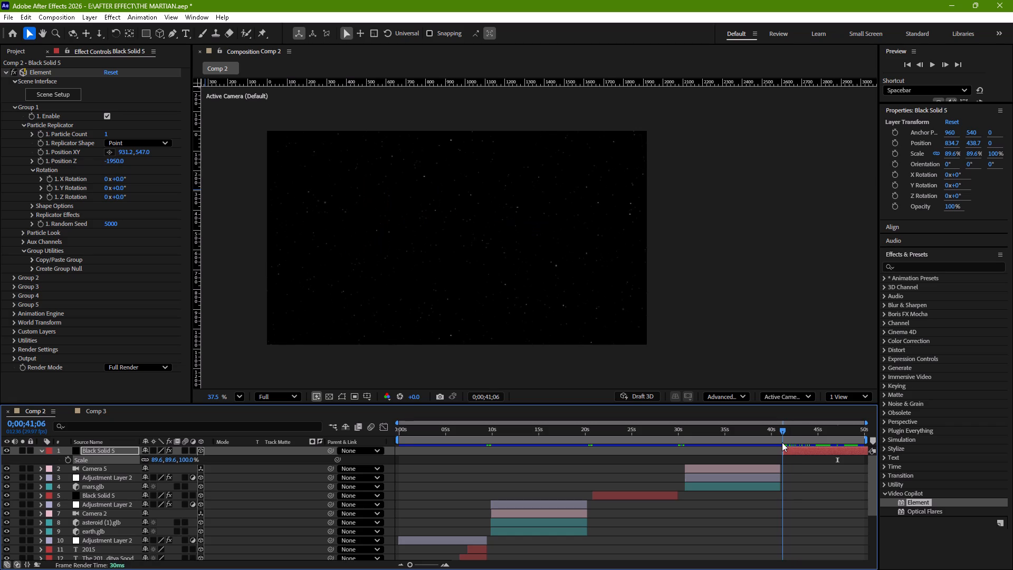
pyautogui.moveTo(782, 442); pyautogui.dragTo(782, 442)
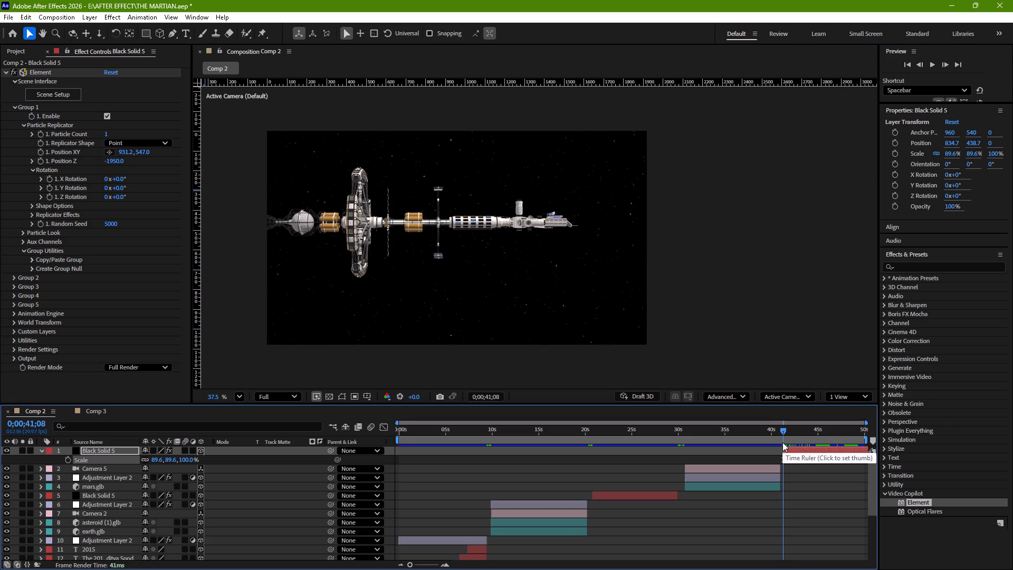
pyautogui.moveTo(854, 384); pyautogui.dragTo(716, 375)
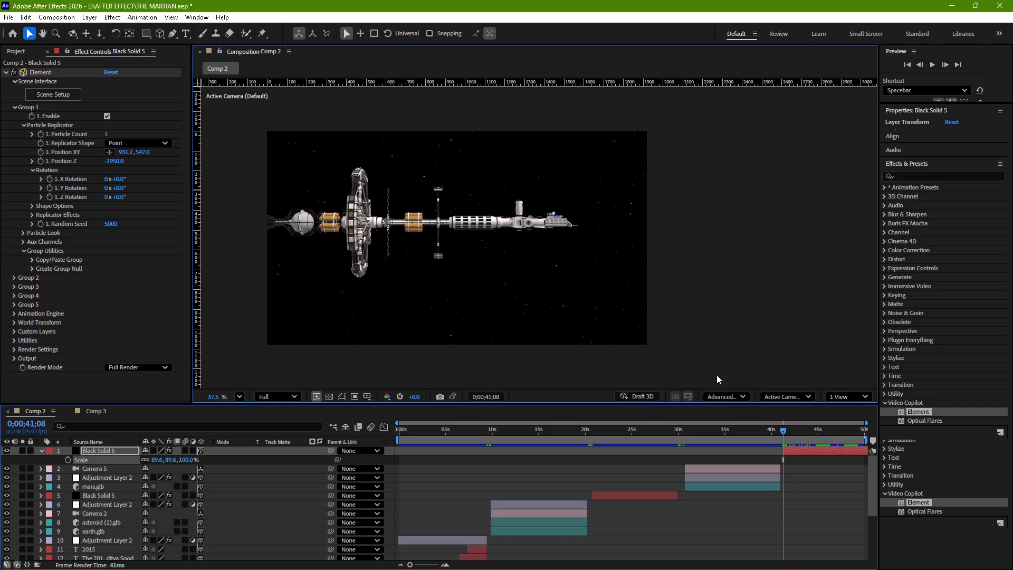
pyautogui.moveTo(716, 375); pyautogui.dragTo(454, 354)
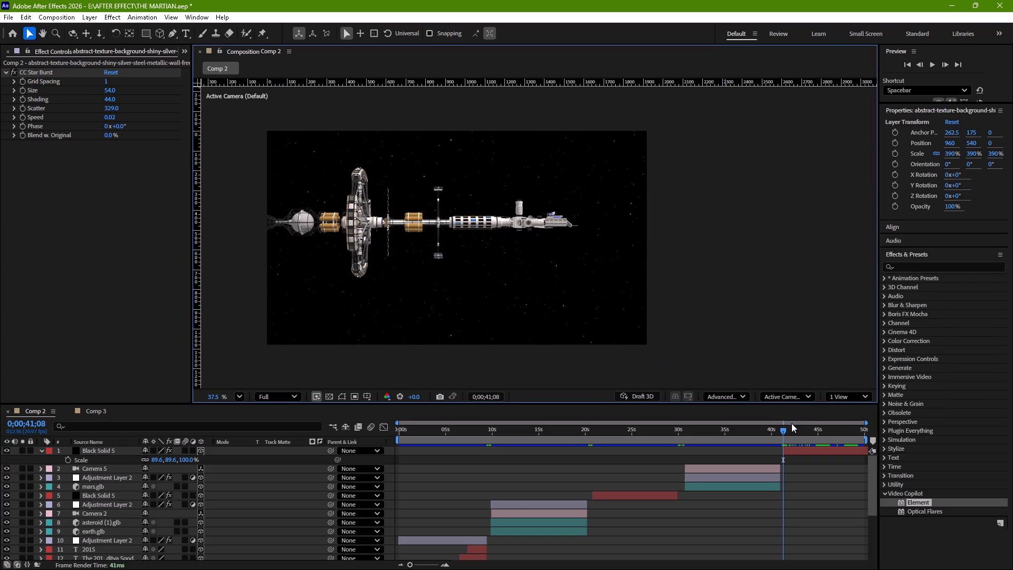
pyautogui.click(803, 447)
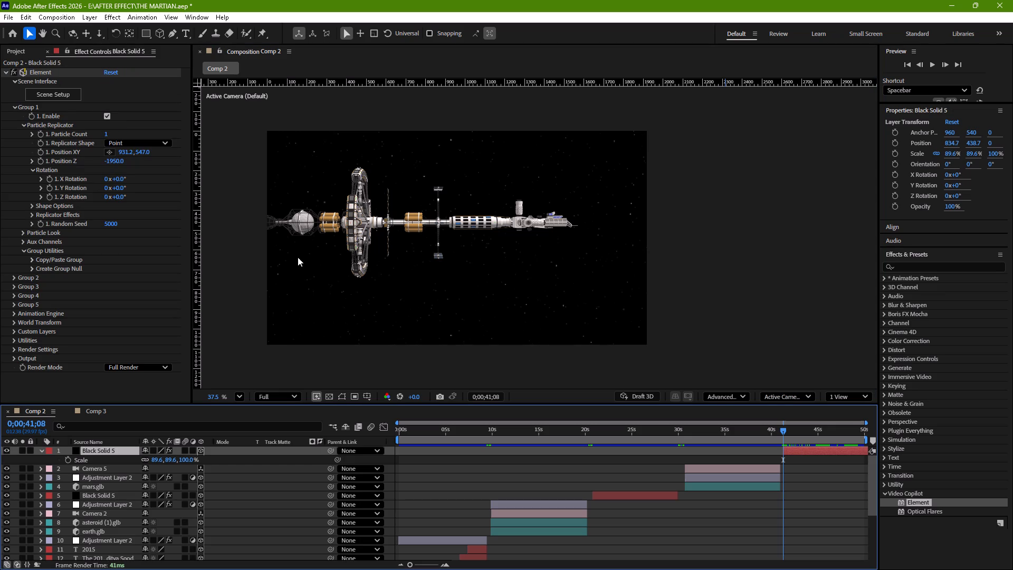
pyautogui.moveTo(119, 188); pyautogui.dragTo(136, 193)
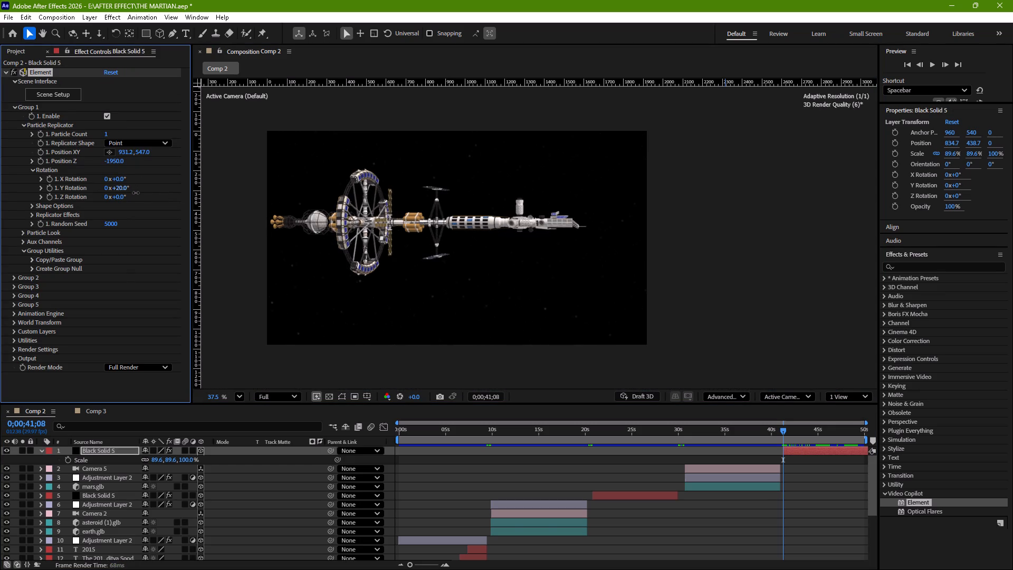
pyautogui.moveTo(136, 193); pyautogui.dragTo(141, 193)
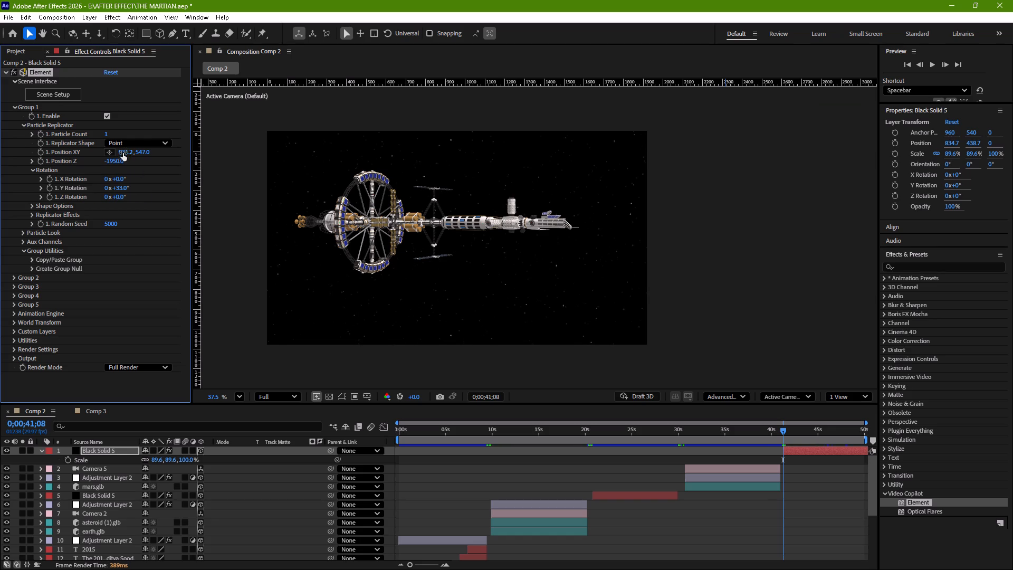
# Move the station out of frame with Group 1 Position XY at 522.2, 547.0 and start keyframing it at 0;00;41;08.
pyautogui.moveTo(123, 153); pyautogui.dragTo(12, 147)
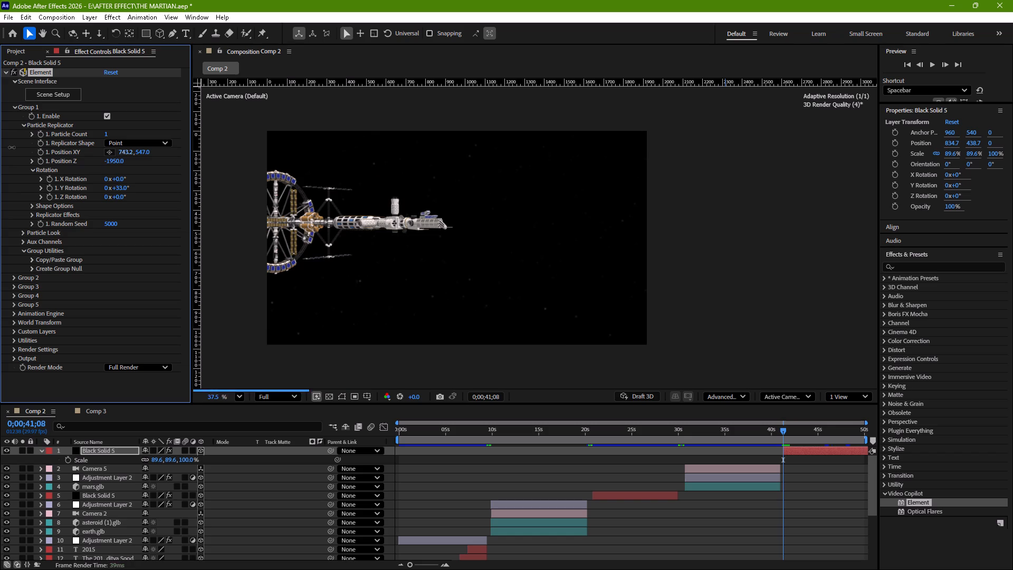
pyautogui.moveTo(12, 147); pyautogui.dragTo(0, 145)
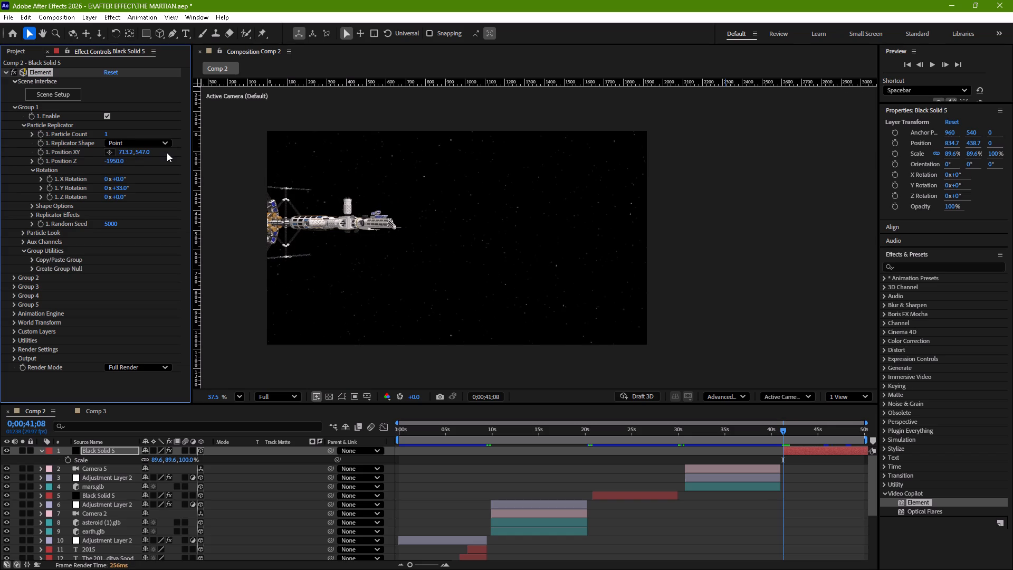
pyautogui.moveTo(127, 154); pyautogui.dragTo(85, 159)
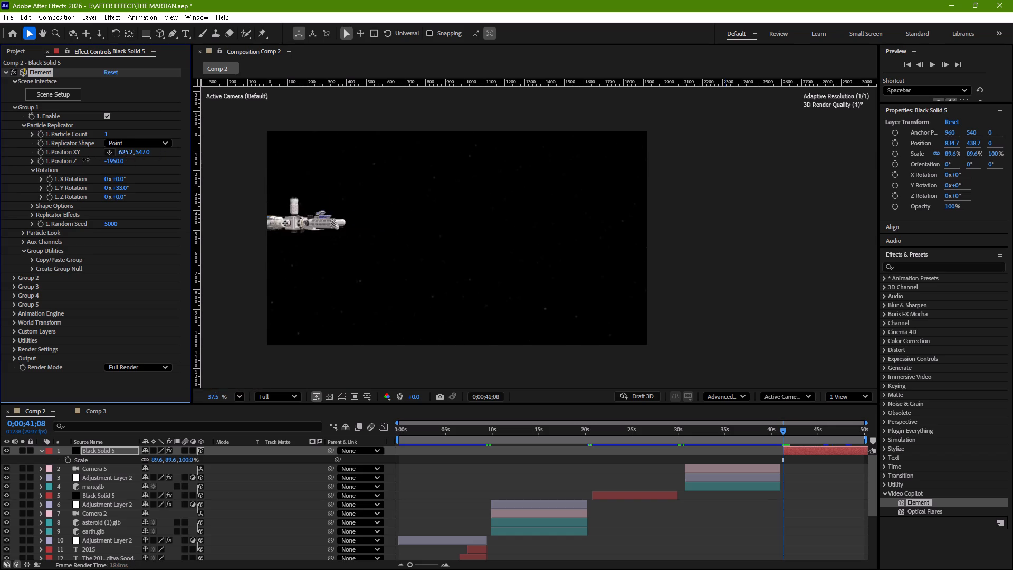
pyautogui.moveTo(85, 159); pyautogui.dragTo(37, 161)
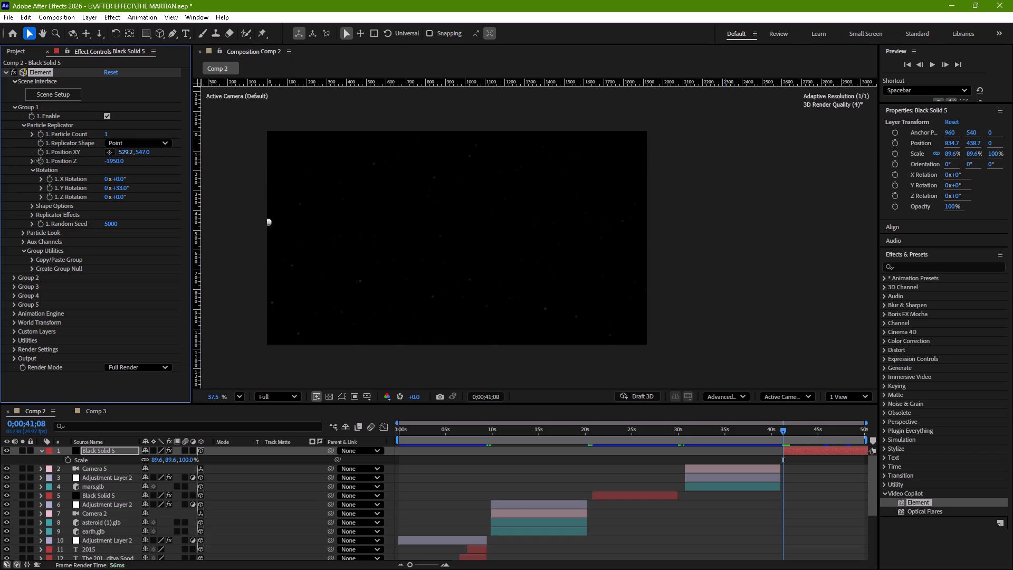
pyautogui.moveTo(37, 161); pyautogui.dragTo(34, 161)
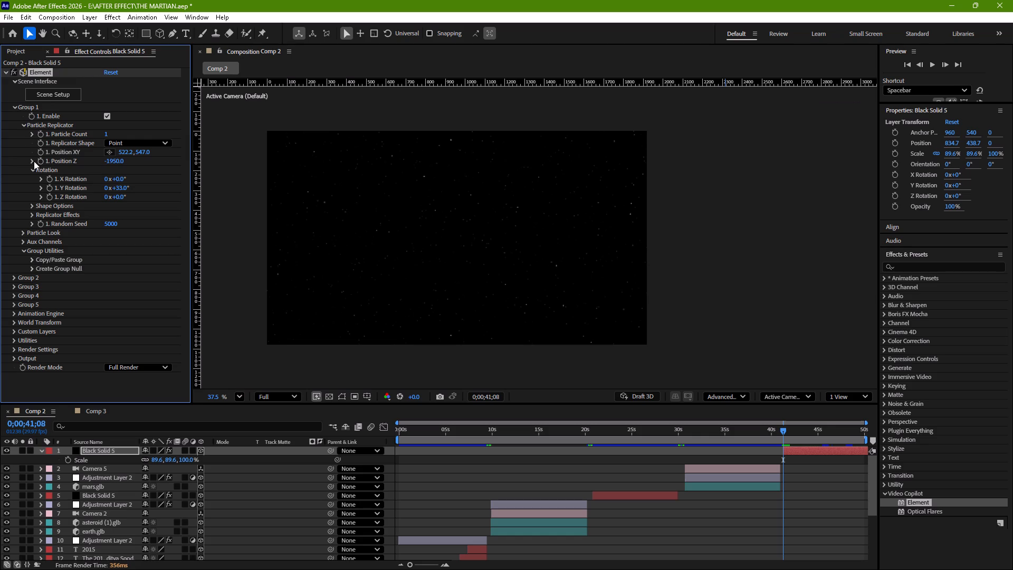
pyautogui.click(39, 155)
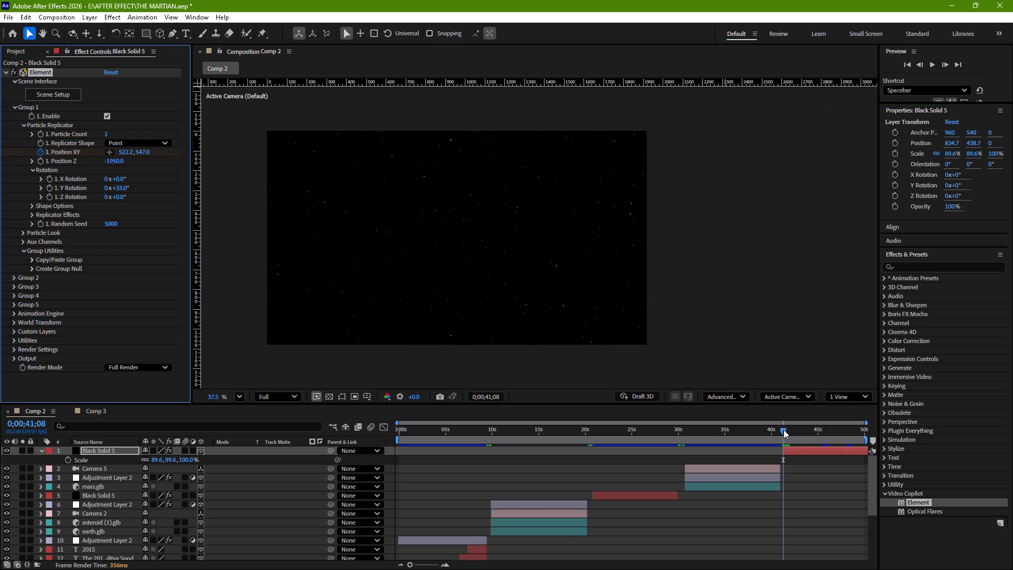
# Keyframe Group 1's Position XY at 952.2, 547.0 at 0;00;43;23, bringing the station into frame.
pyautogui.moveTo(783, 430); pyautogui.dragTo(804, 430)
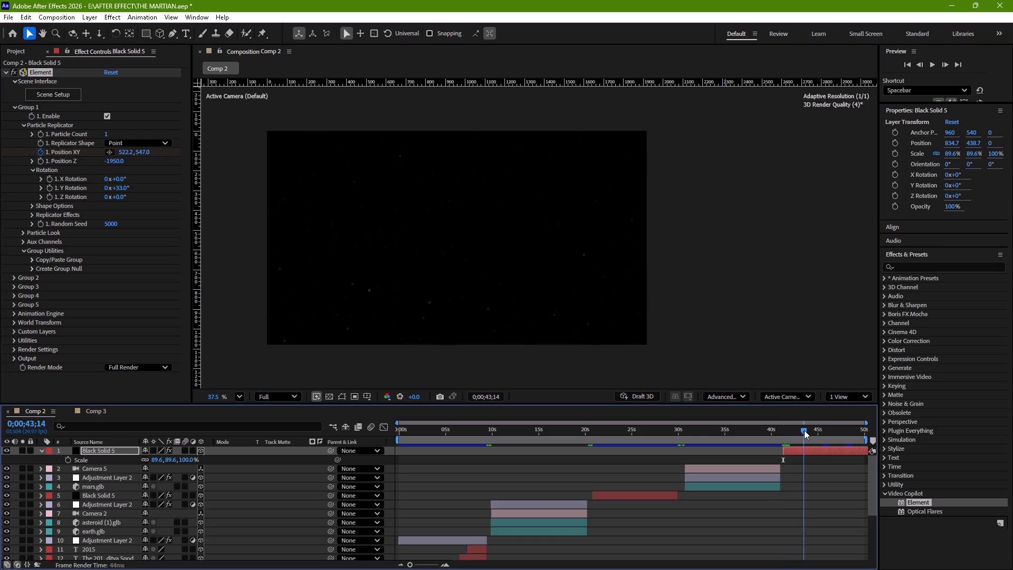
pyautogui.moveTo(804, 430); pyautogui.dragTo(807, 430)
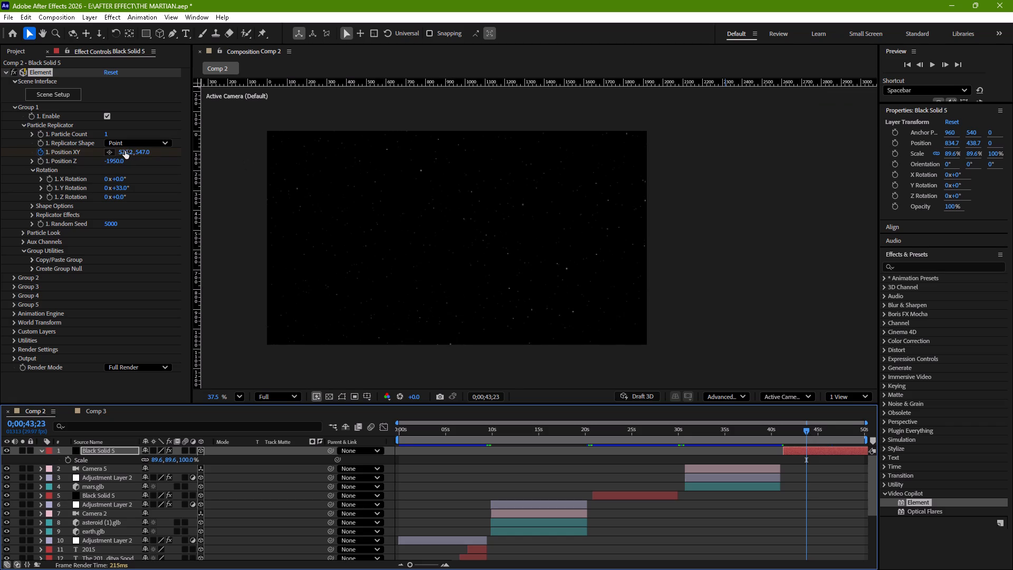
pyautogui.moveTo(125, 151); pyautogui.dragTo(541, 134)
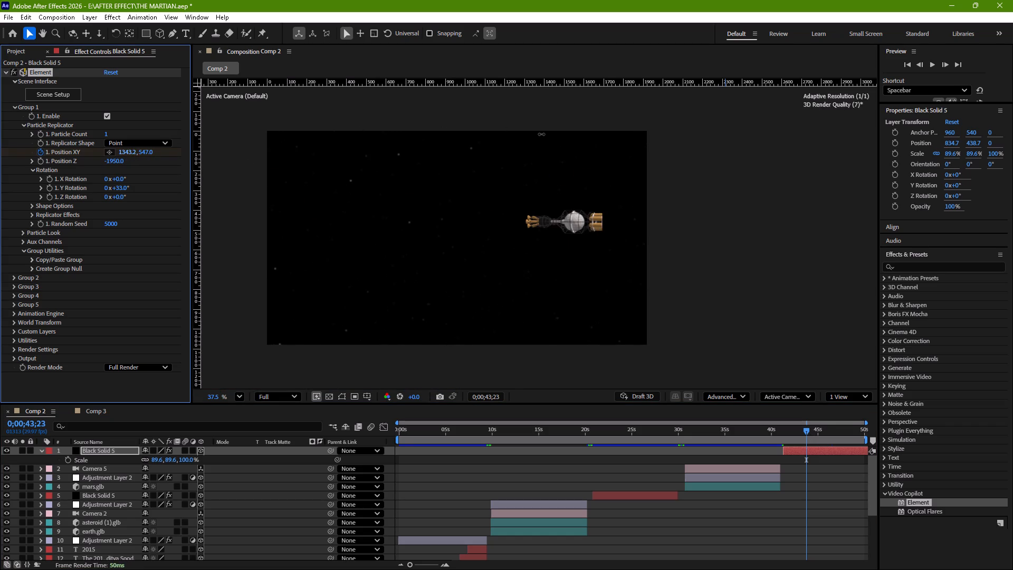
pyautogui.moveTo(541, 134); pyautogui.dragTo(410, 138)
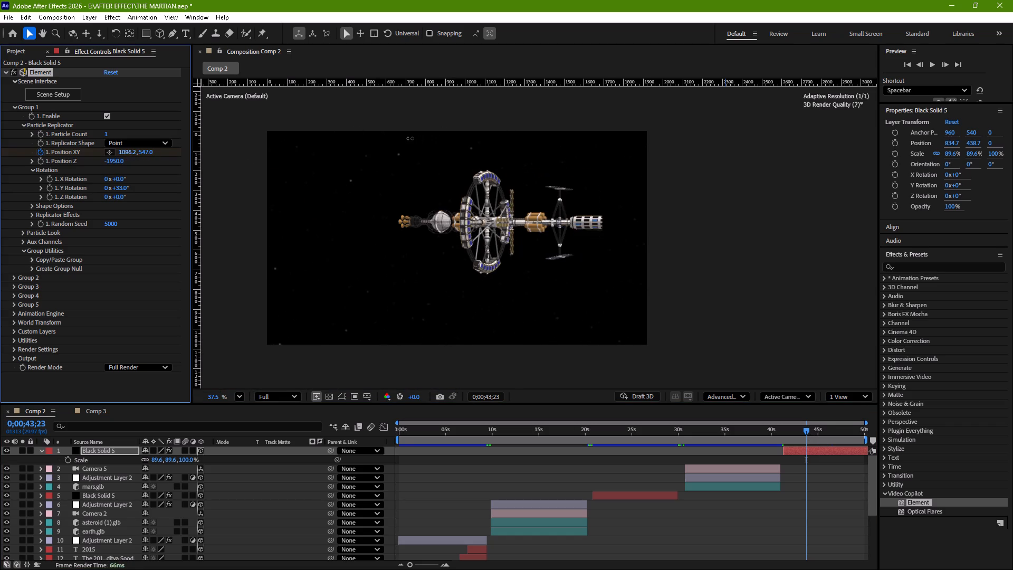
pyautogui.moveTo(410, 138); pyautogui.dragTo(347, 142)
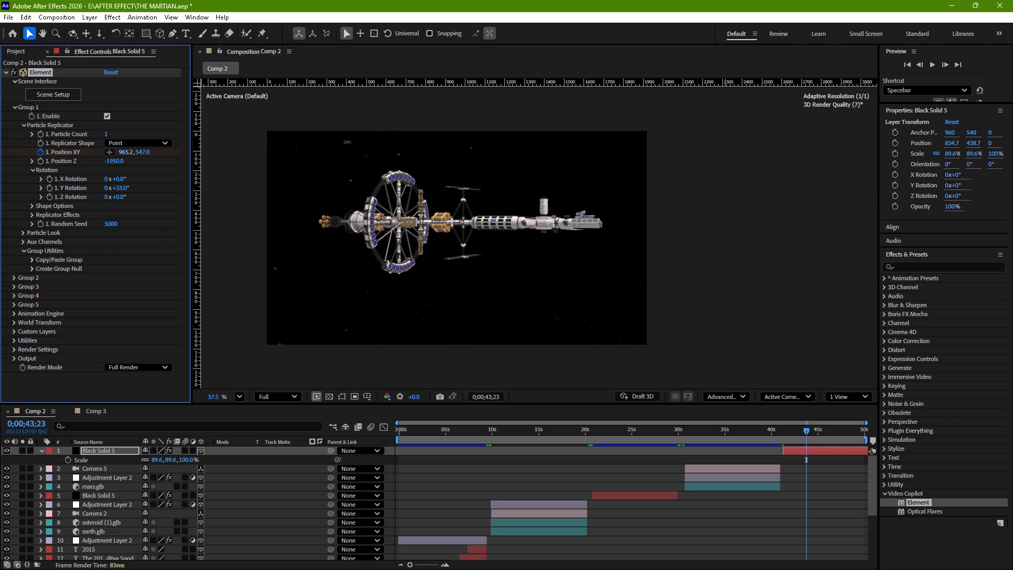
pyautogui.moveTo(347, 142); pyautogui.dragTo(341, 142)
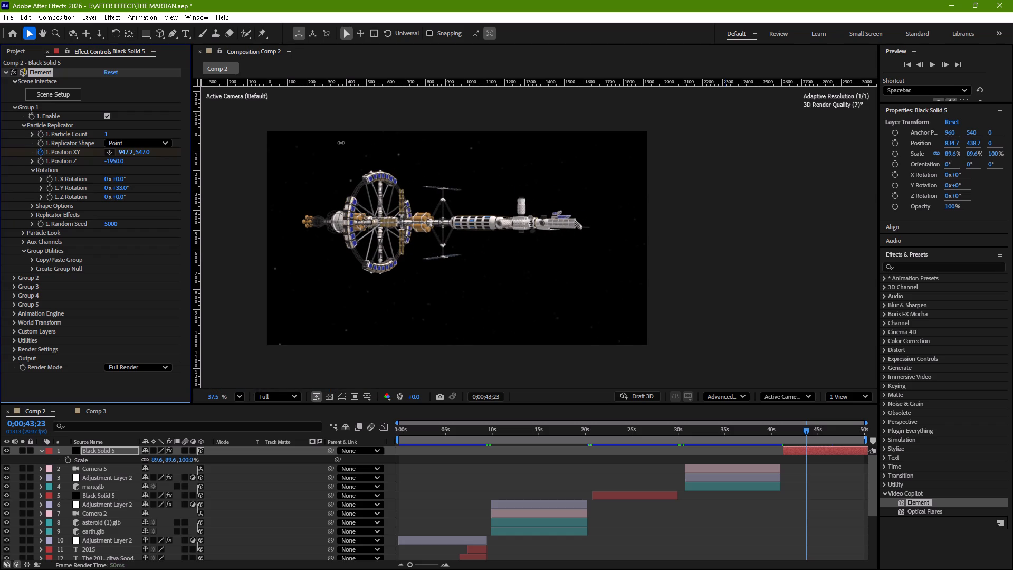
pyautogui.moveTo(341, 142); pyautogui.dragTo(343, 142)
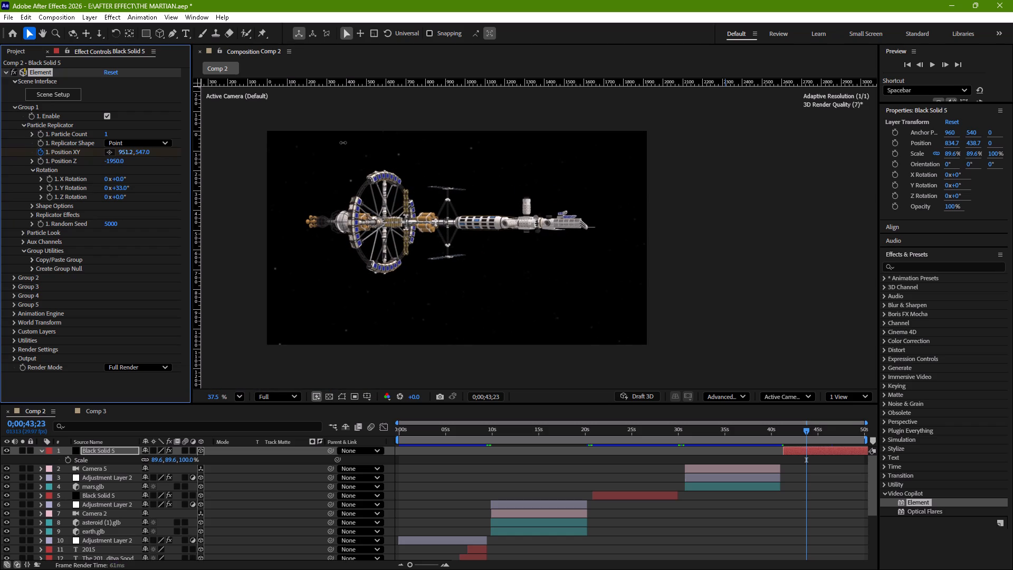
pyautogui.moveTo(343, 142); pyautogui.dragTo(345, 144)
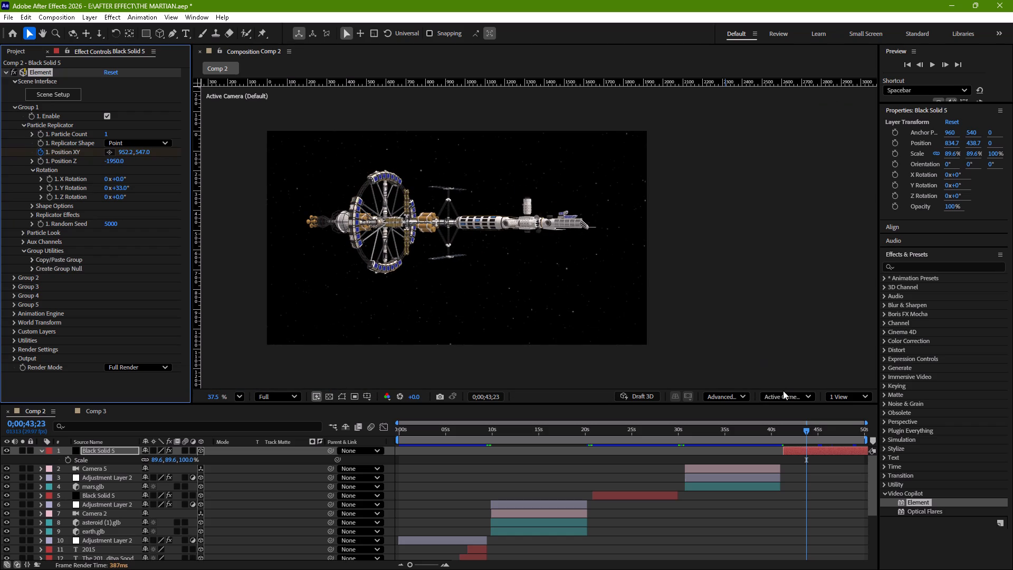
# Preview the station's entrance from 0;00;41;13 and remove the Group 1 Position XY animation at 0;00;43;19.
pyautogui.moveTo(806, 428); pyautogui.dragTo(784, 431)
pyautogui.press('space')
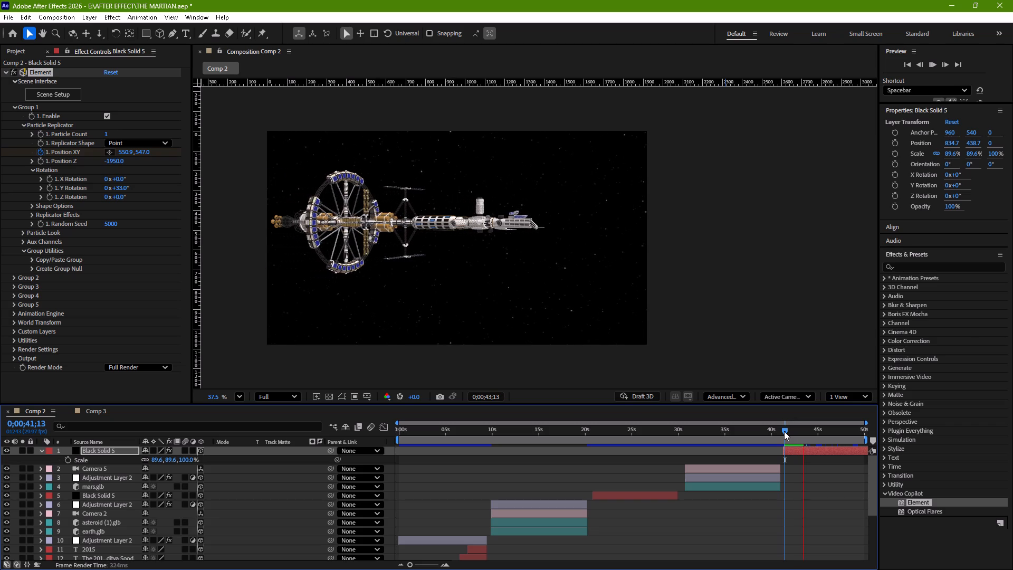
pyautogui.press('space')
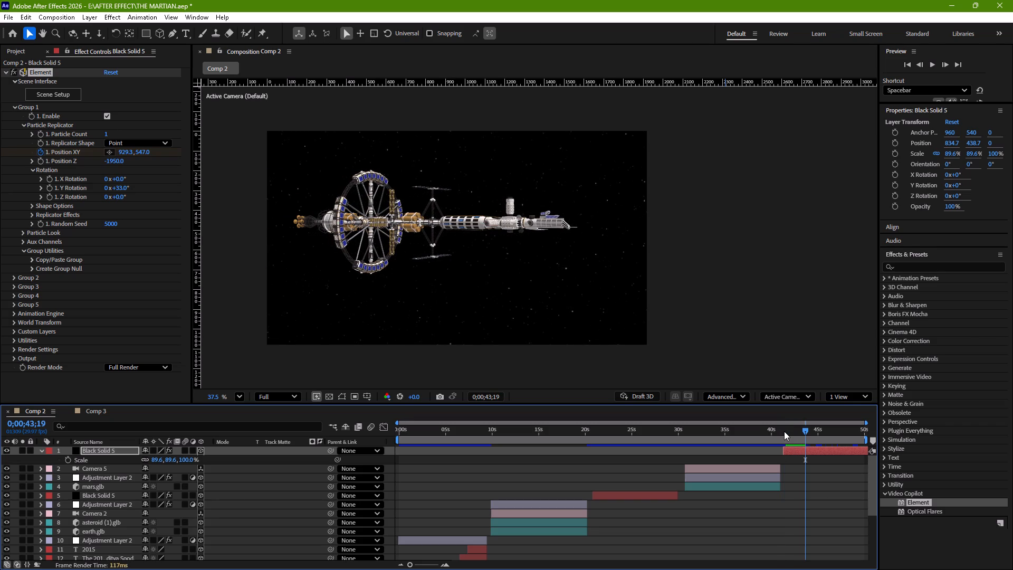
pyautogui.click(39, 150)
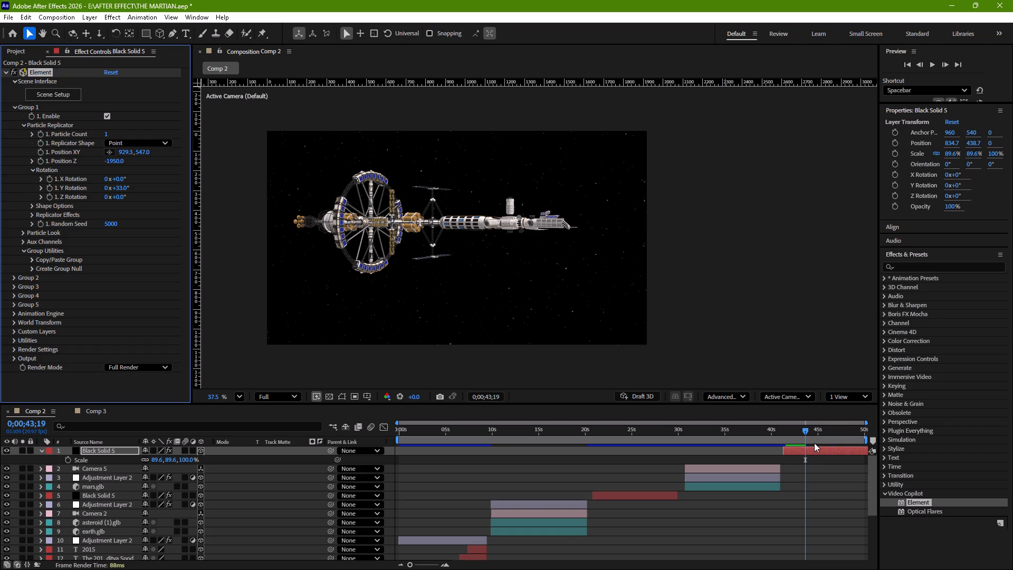
# Move the closing Black Solid 5 layer out of frame to Position about -738.7, 481.3 and start keyframing Position at 0;00;41;11.
pyautogui.moveTo(806, 431); pyautogui.dragTo(785, 436)
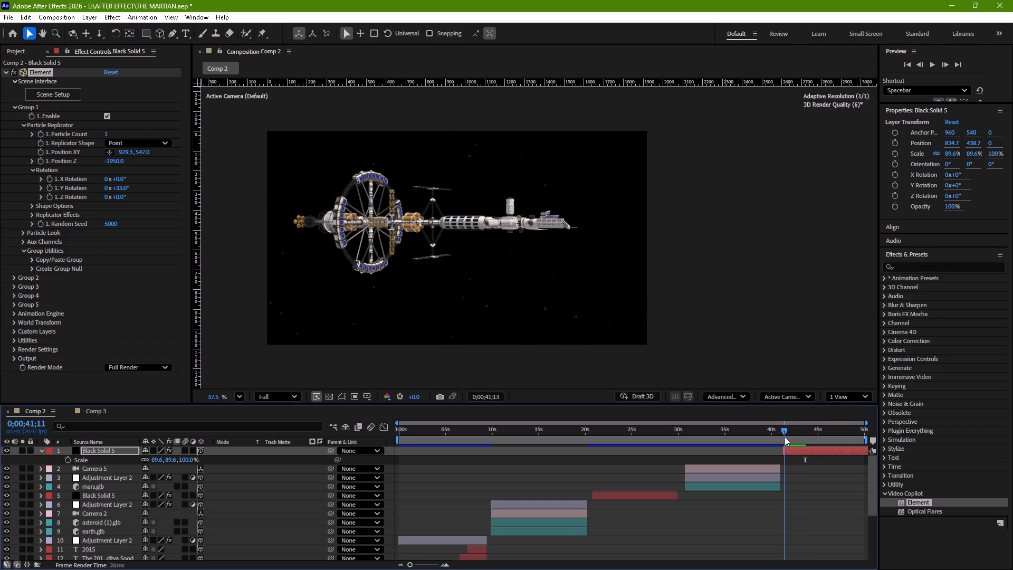
pyautogui.moveTo(785, 436); pyautogui.dragTo(785, 437)
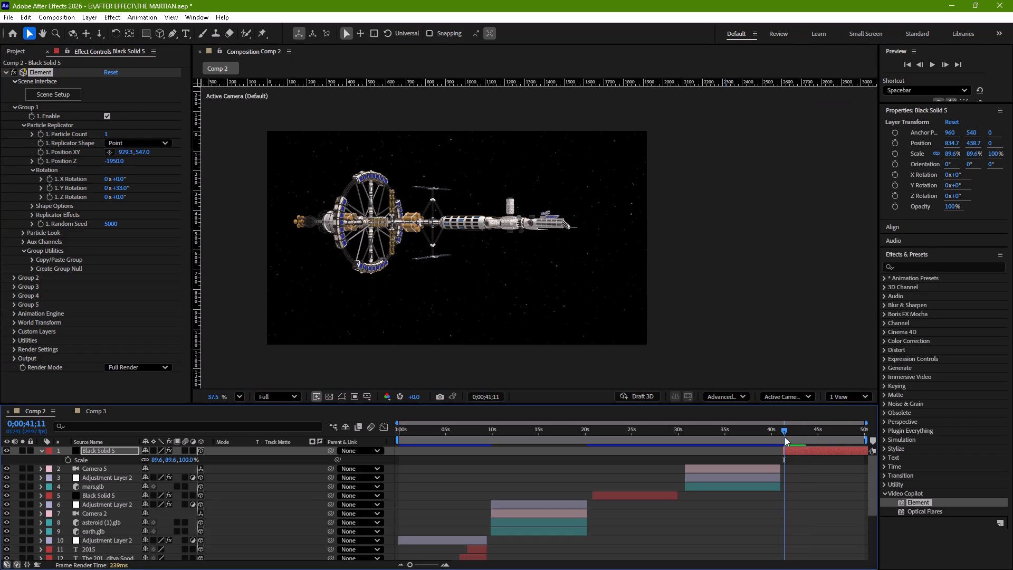
pyautogui.press('p')
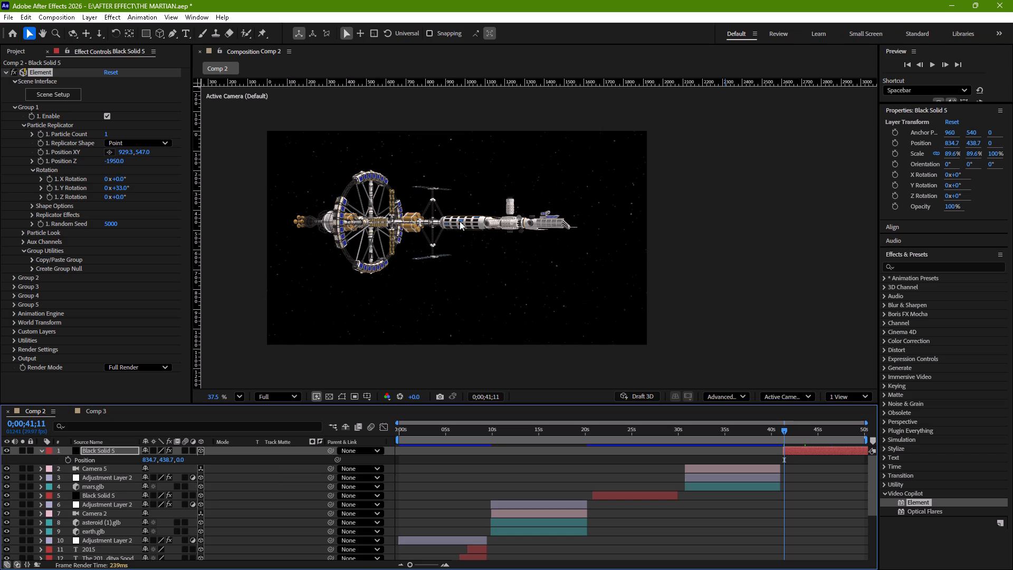
pyautogui.moveTo(460, 221); pyautogui.dragTo(224, 222)
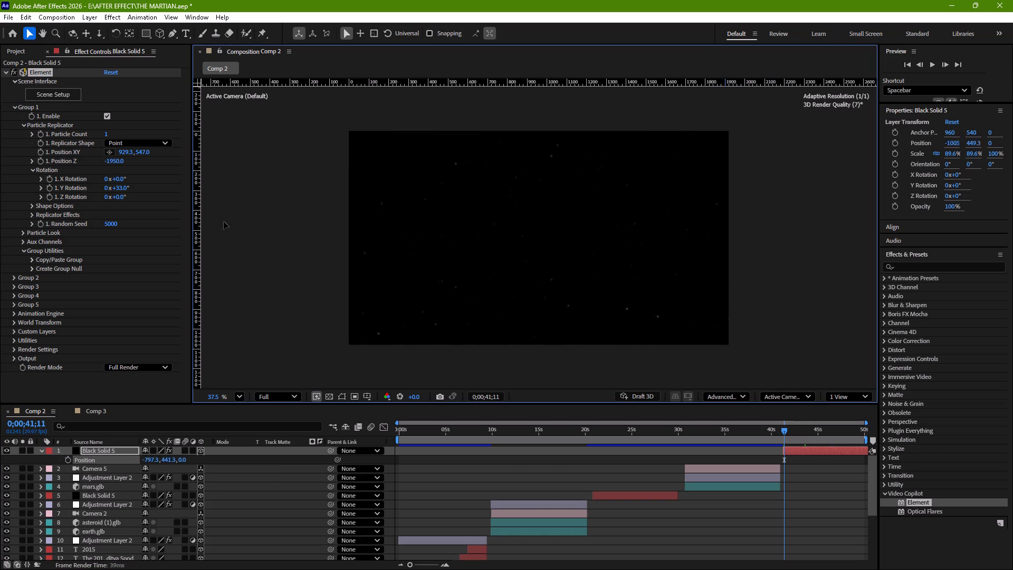
pyautogui.moveTo(224, 222); pyautogui.dragTo(253, 230)
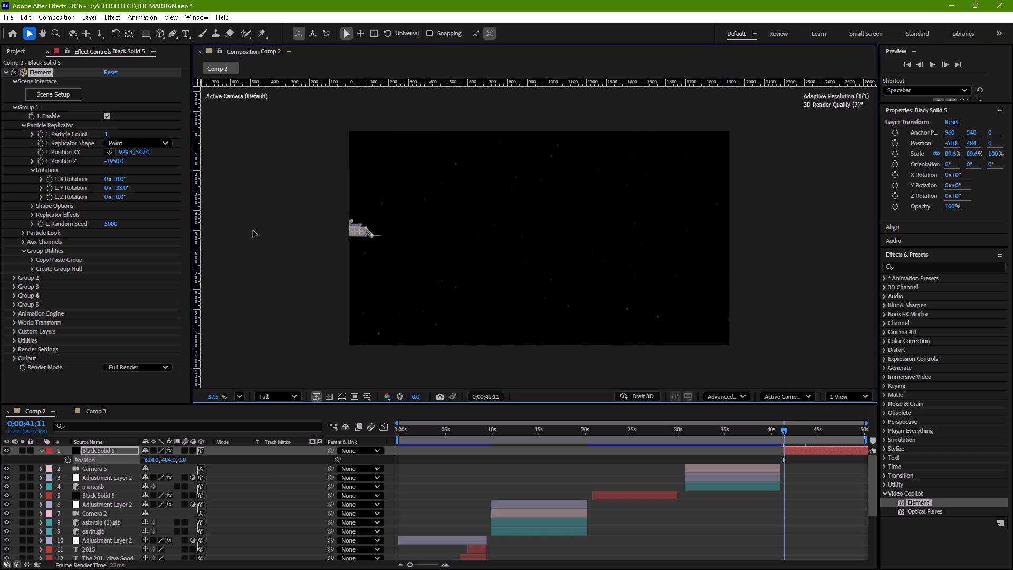
pyautogui.moveTo(253, 230); pyautogui.dragTo(230, 230)
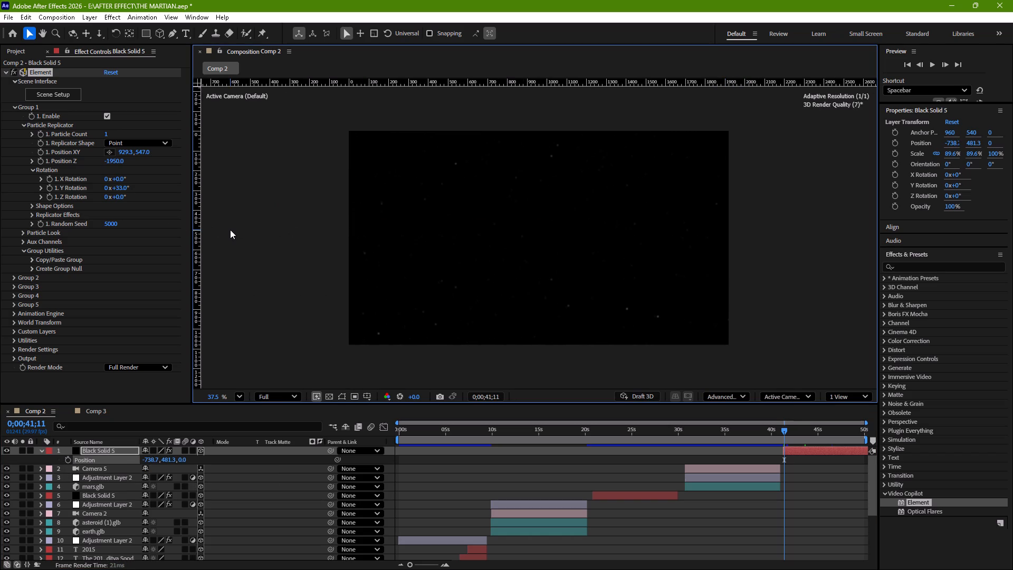
pyautogui.click(65, 458)
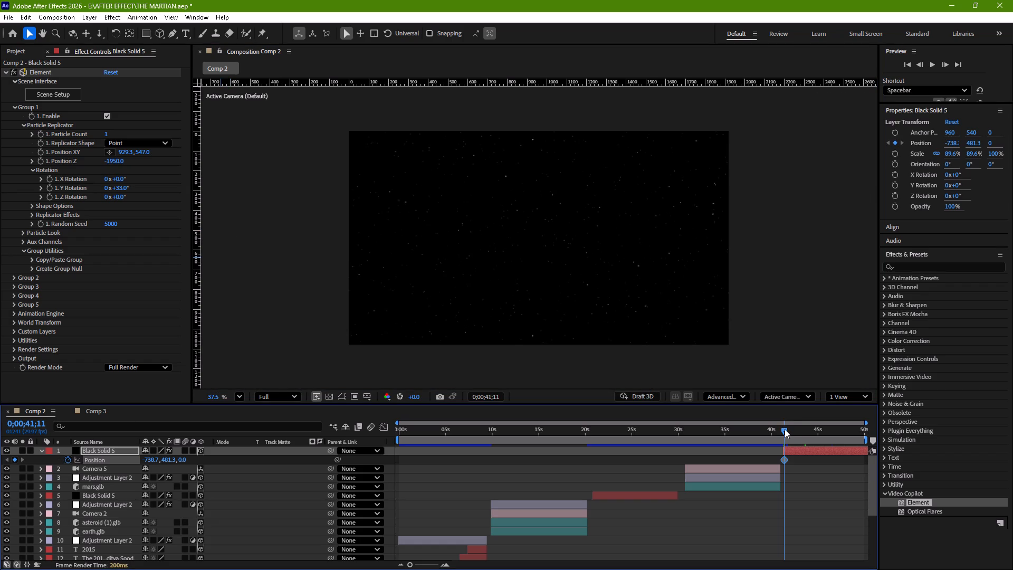
# Keyframe the closing Black Solid 5's Position at 2785.3, 481.3 at 0;00;42;27, carrying the station across and out of frame, and preview the pass.
pyautogui.moveTo(785, 429); pyautogui.dragTo(802, 427)
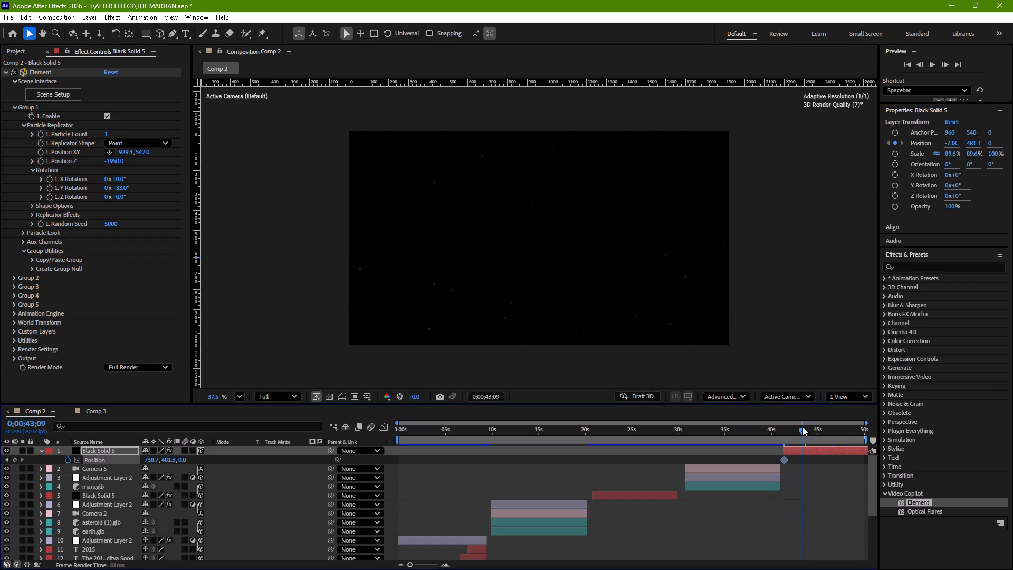
pyautogui.moveTo(802, 427); pyautogui.dragTo(799, 427)
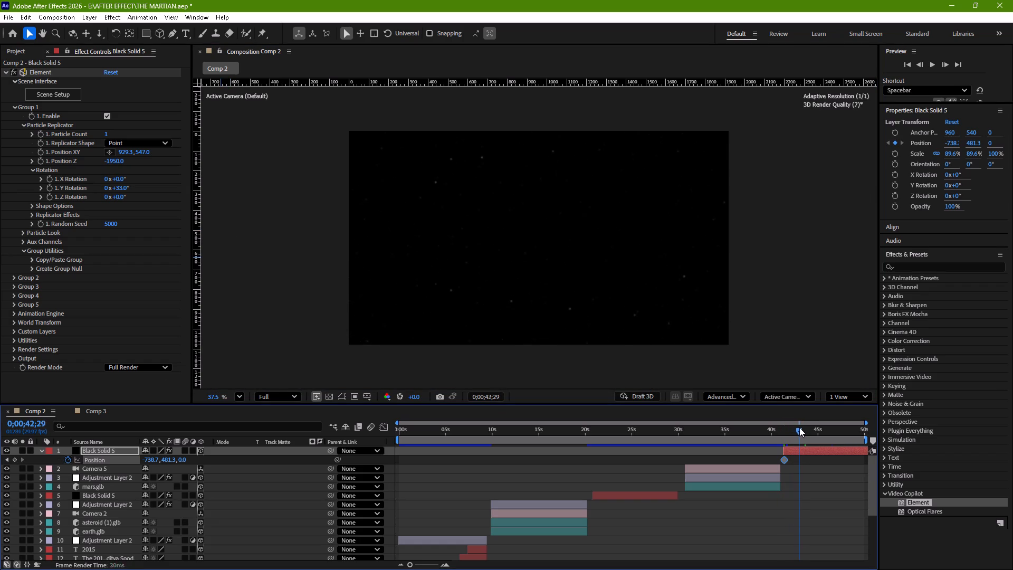
pyautogui.moveTo(799, 427); pyautogui.dragTo(799, 428)
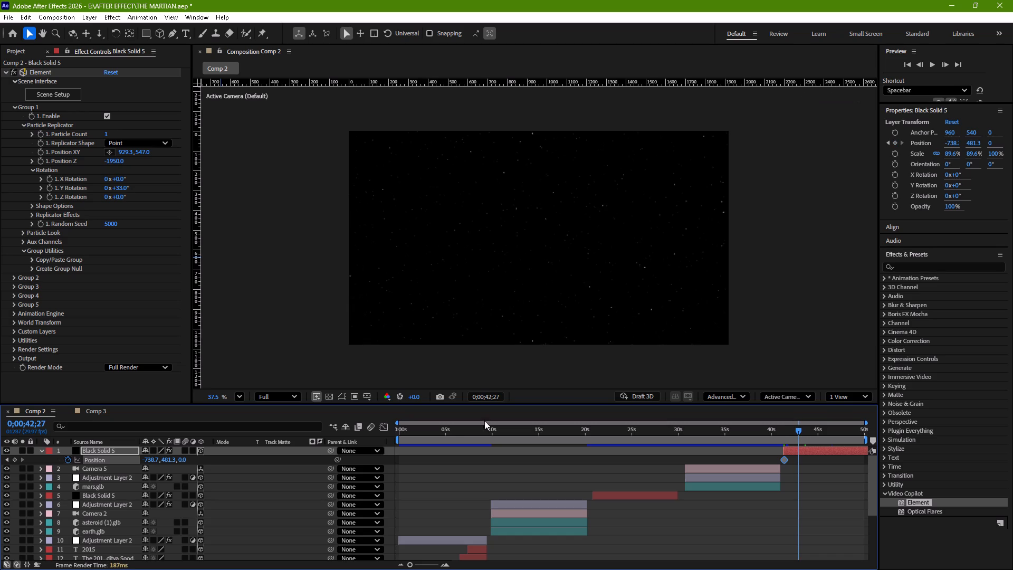
pyautogui.moveTo(148, 461); pyautogui.dragTo(407, 441)
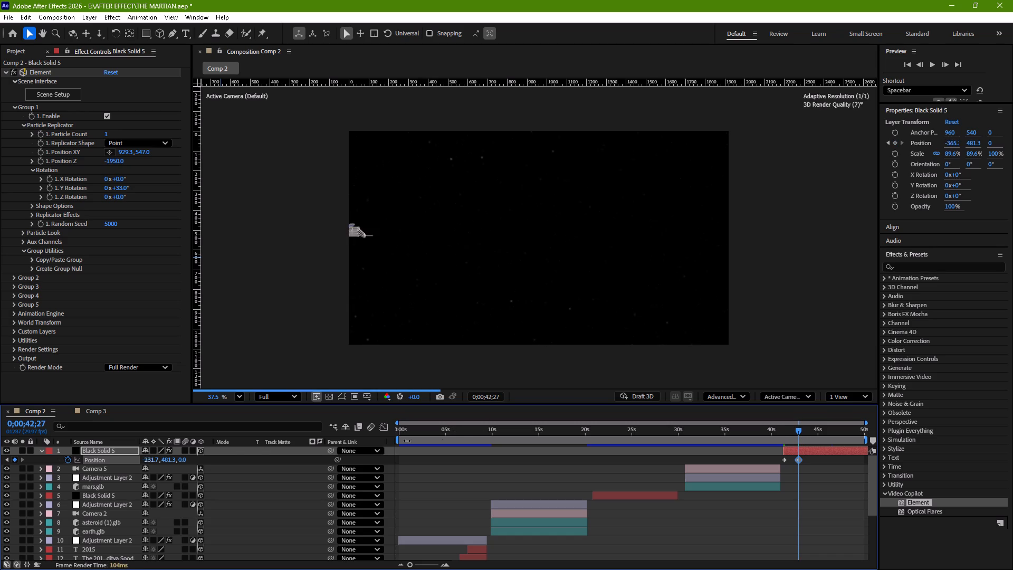
pyautogui.moveTo(407, 441); pyautogui.dragTo(599, 424)
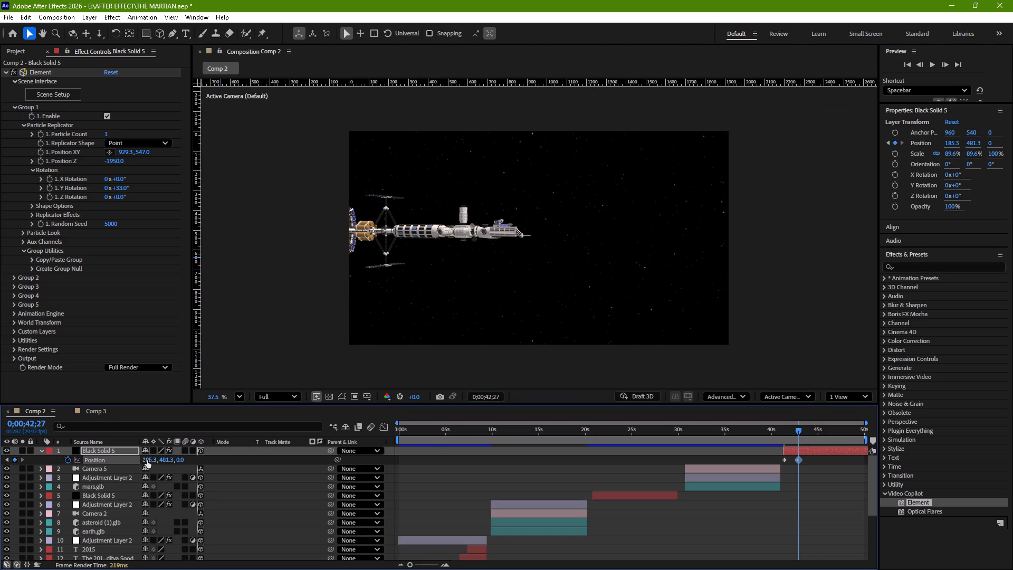
pyautogui.moveTo(147, 460); pyautogui.dragTo(634, 392)
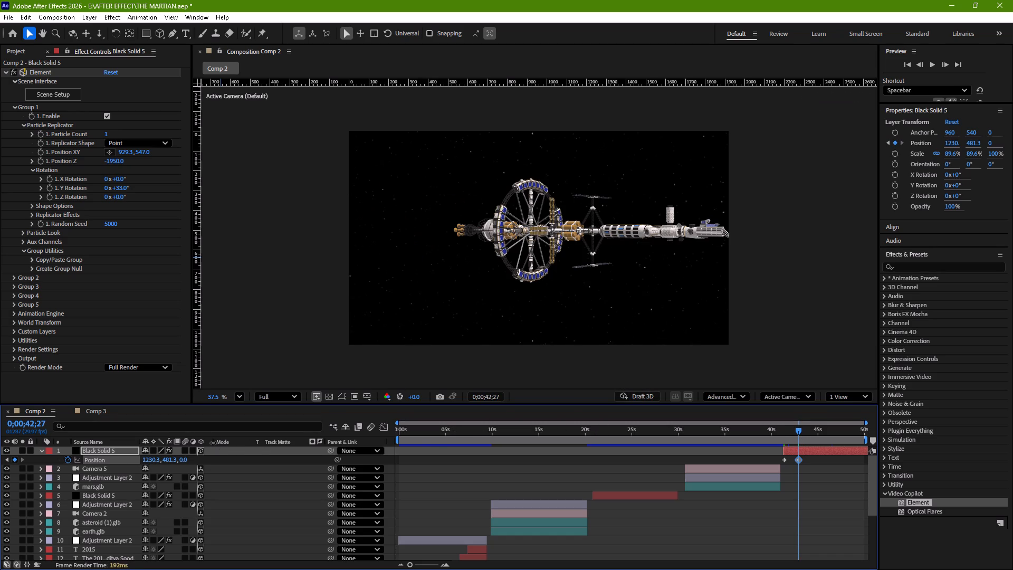
pyautogui.moveTo(149, 462); pyautogui.dragTo(514, 425)
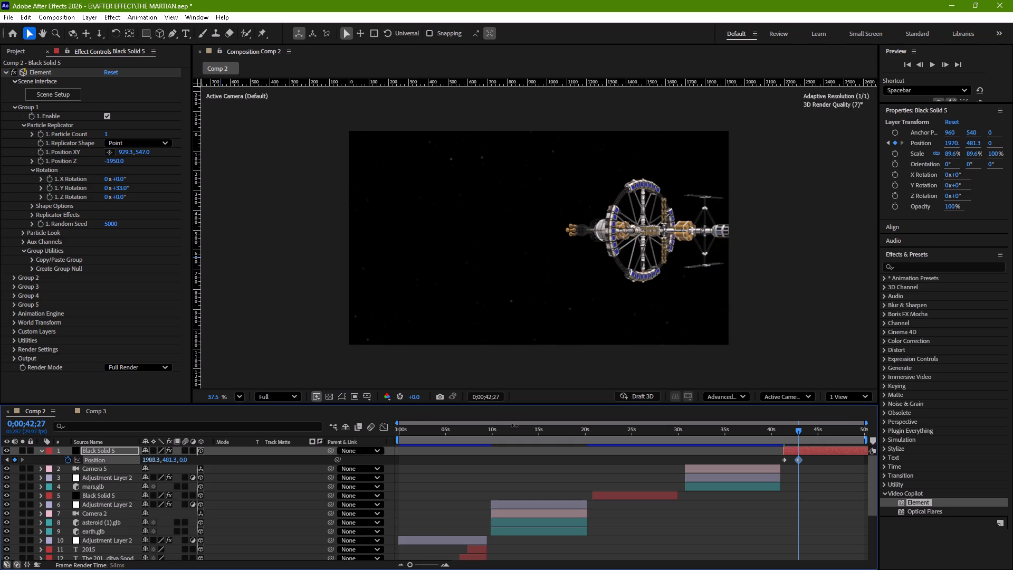
pyautogui.moveTo(514, 425); pyautogui.dragTo(533, 424)
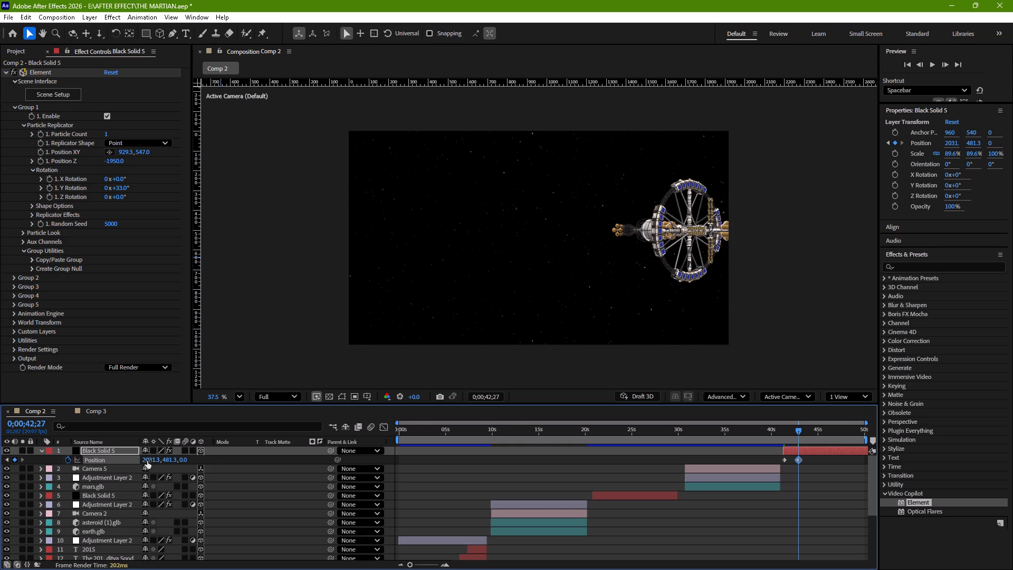
pyautogui.moveTo(147, 461); pyautogui.dragTo(426, 445)
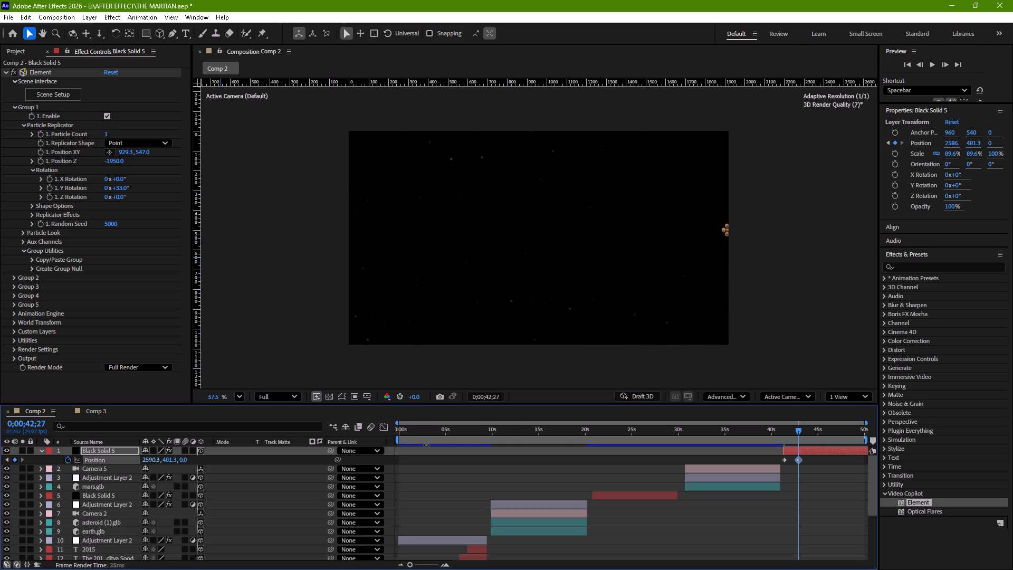
pyautogui.moveTo(426, 445); pyautogui.dragTo(531, 445)
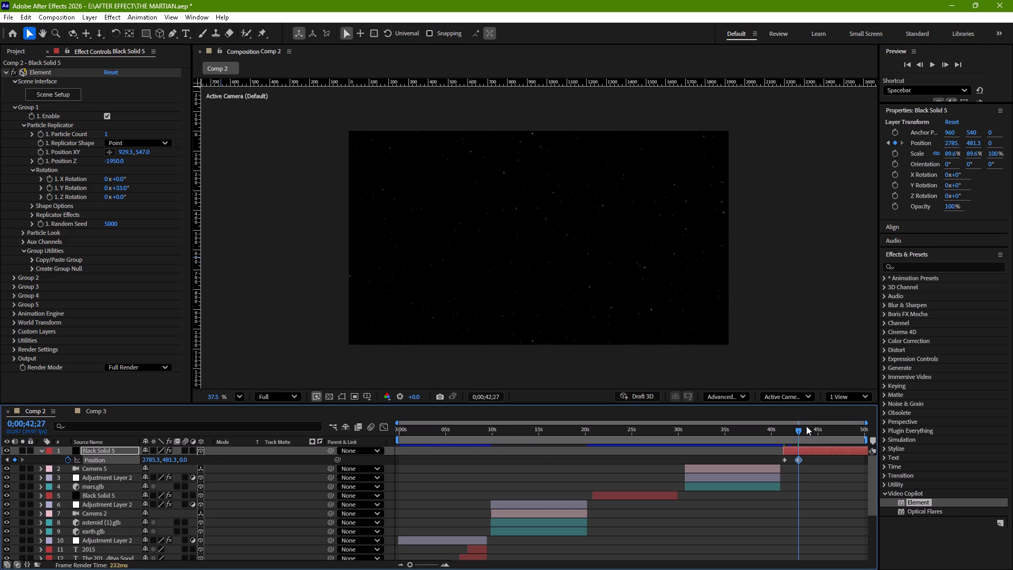
pyautogui.moveTo(798, 430); pyautogui.dragTo(783, 433)
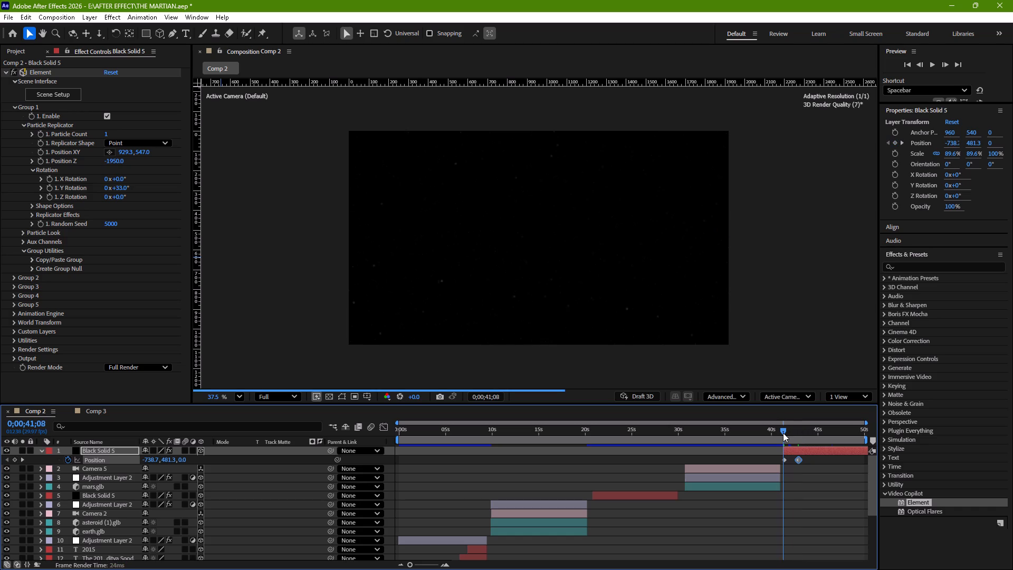
pyautogui.press('space')
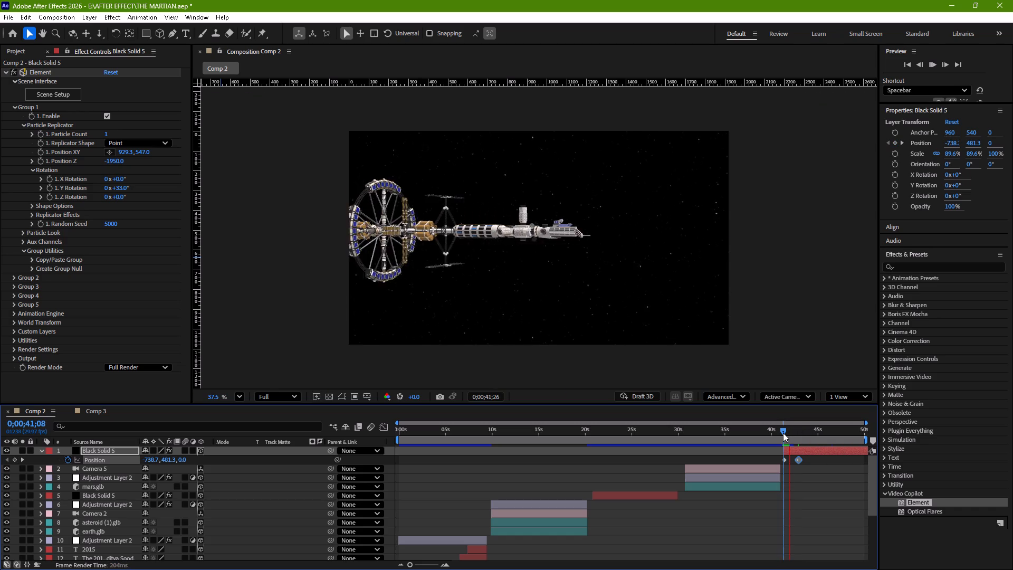
pyautogui.press('space')
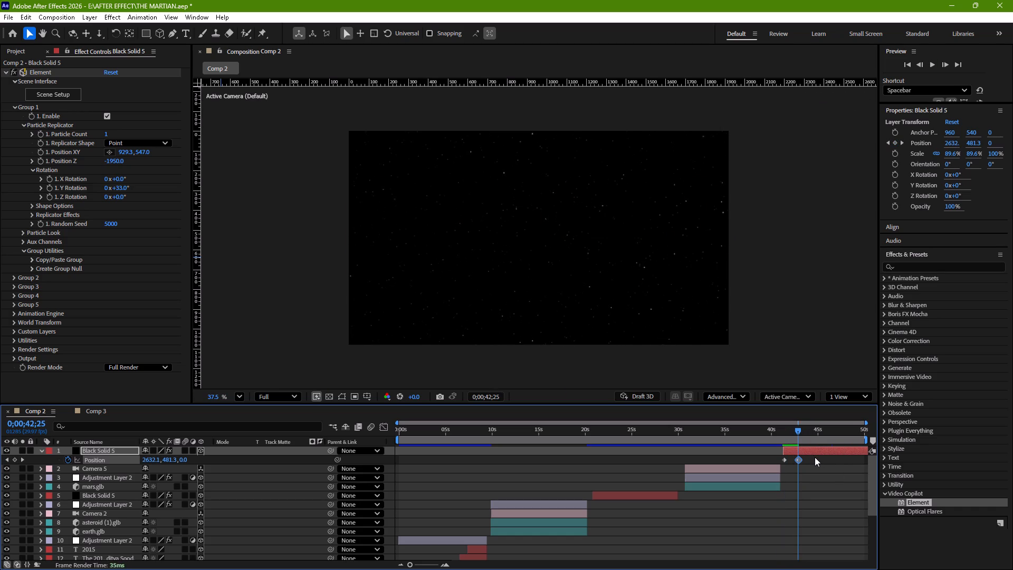
# Apply Easy Ease to both Position keyframes and reshape the speed graph to peak early with a long slowdown, and preview the motion.
pyautogui.moveTo(815, 457); pyautogui.dragTo(781, 459)
pyautogui.press('F9')
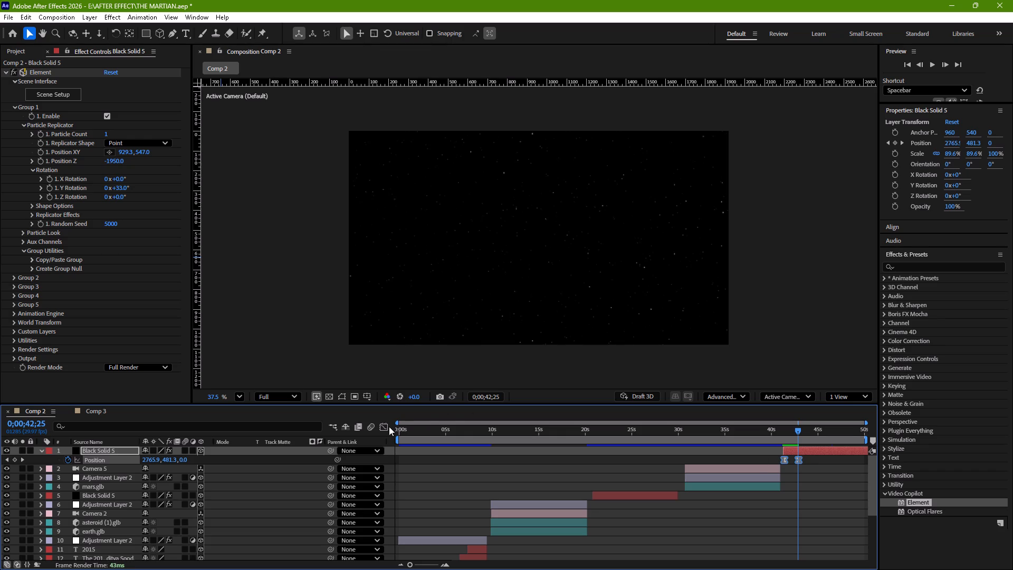
pyautogui.click(381, 427)
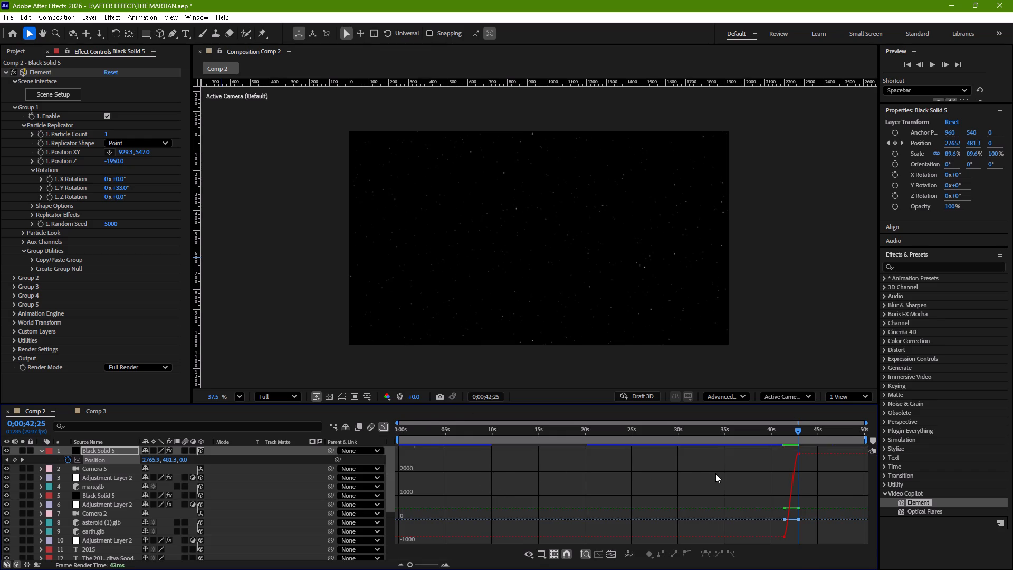
pyautogui.rightClick(715, 473)
pyautogui.click(767, 376)
pyautogui.moveTo(818, 529); pyautogui.dragTo(796, 544)
pyautogui.moveTo(796, 537); pyautogui.dragTo(776, 539)
pyautogui.moveTo(799, 433); pyautogui.dragTo(783, 436)
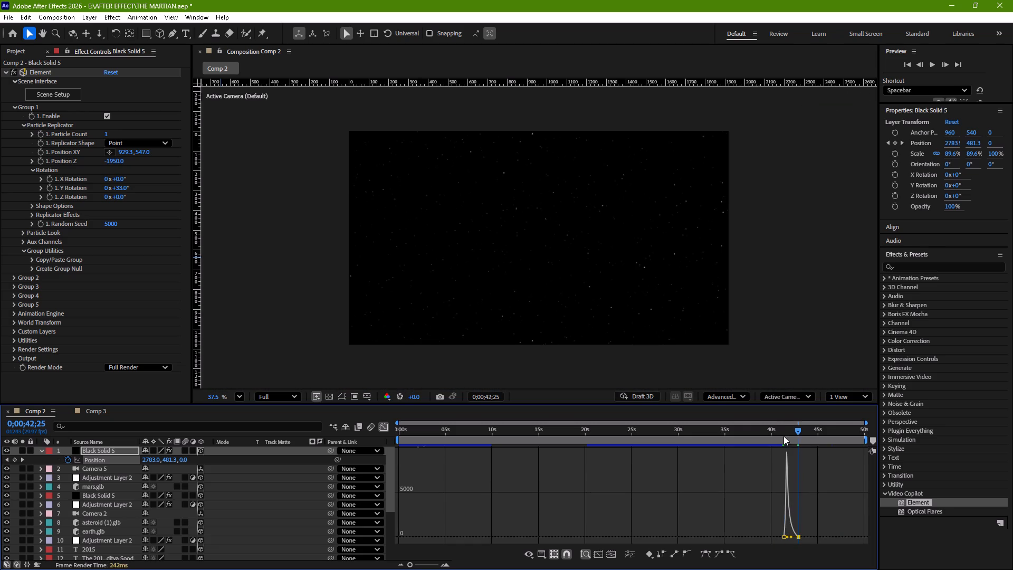
pyautogui.moveTo(783, 436); pyautogui.dragTo(775, 437)
pyautogui.press('space')
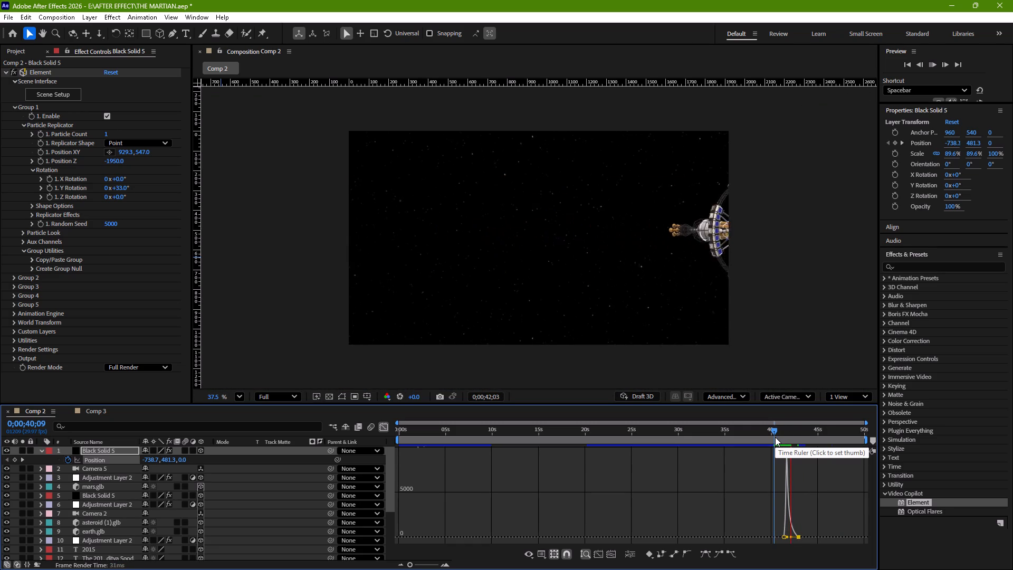
pyautogui.press('space')
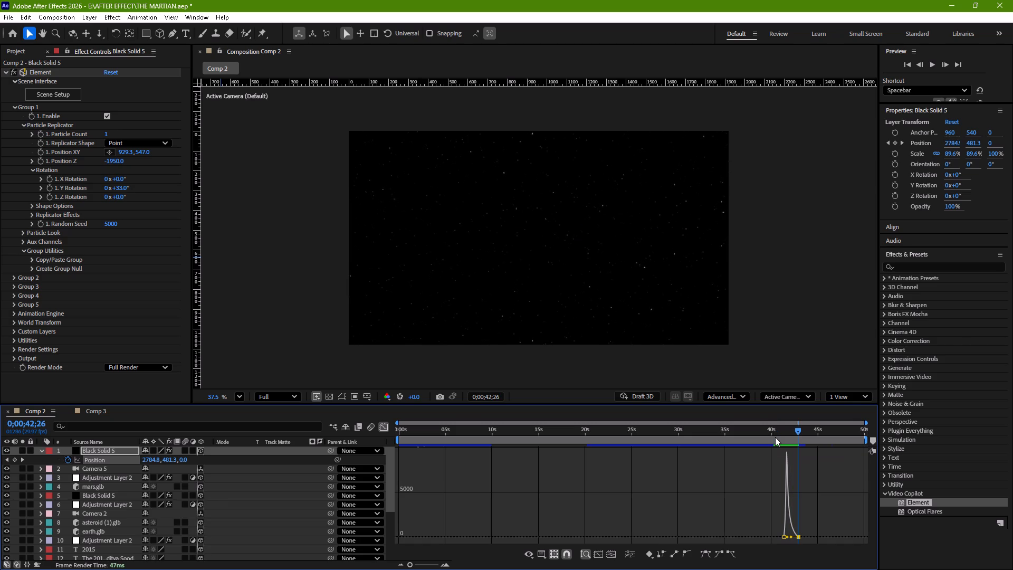
pyautogui.click(385, 427)
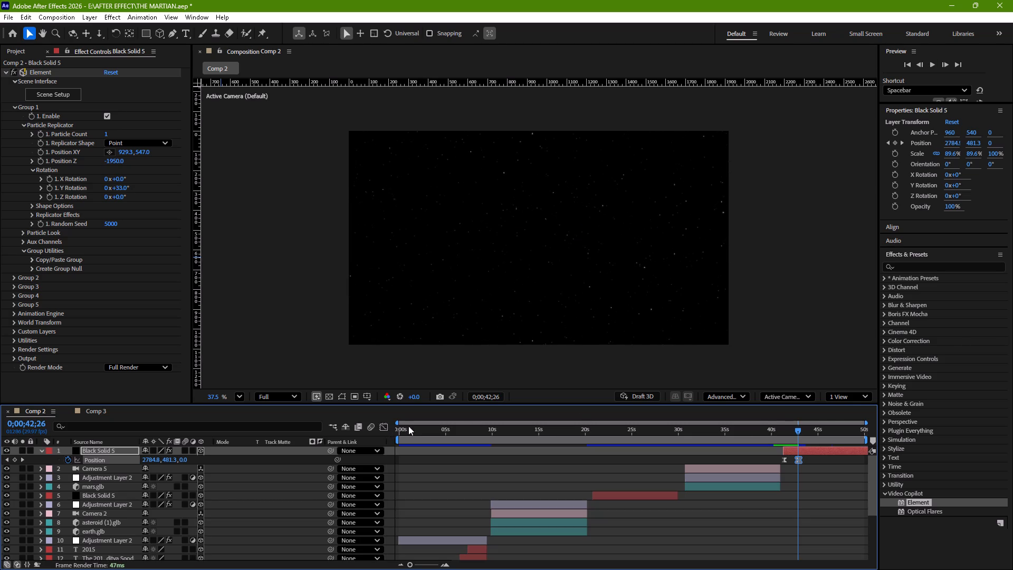
# Preview the fly-through and slow it by moving the ending Position keyframe out to about 44.5 seconds.
pyautogui.moveTo(799, 430); pyautogui.dragTo(784, 432)
pyautogui.press('space')
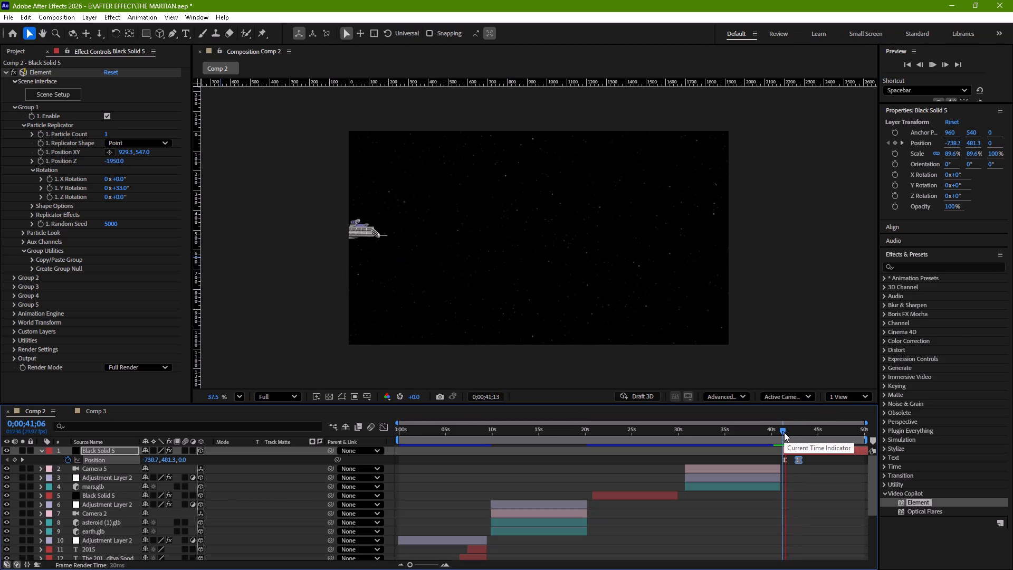
pyautogui.press('space')
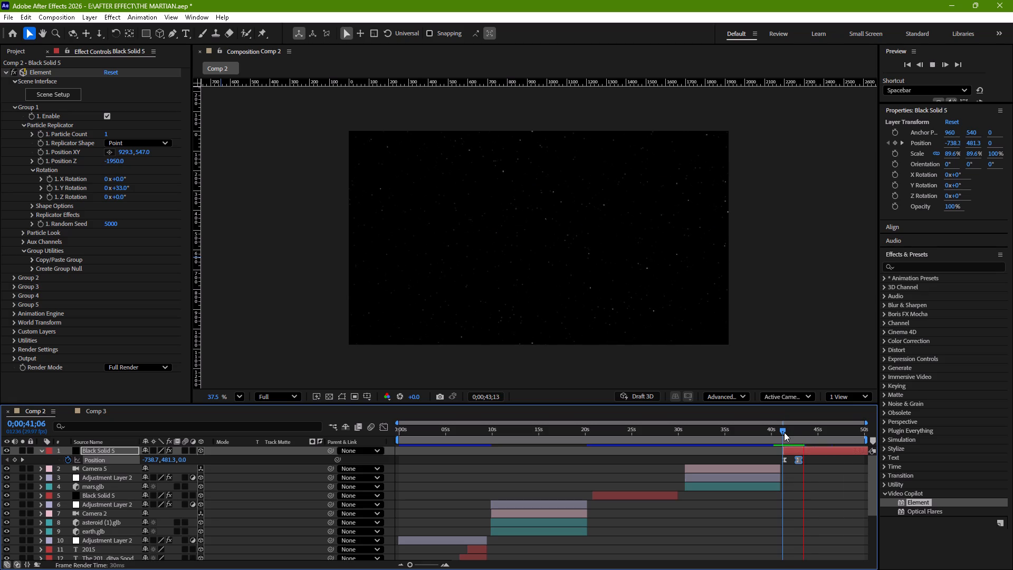
pyautogui.moveTo(801, 432); pyautogui.dragTo(781, 436)
pyautogui.press('space')
pyautogui.press('space')
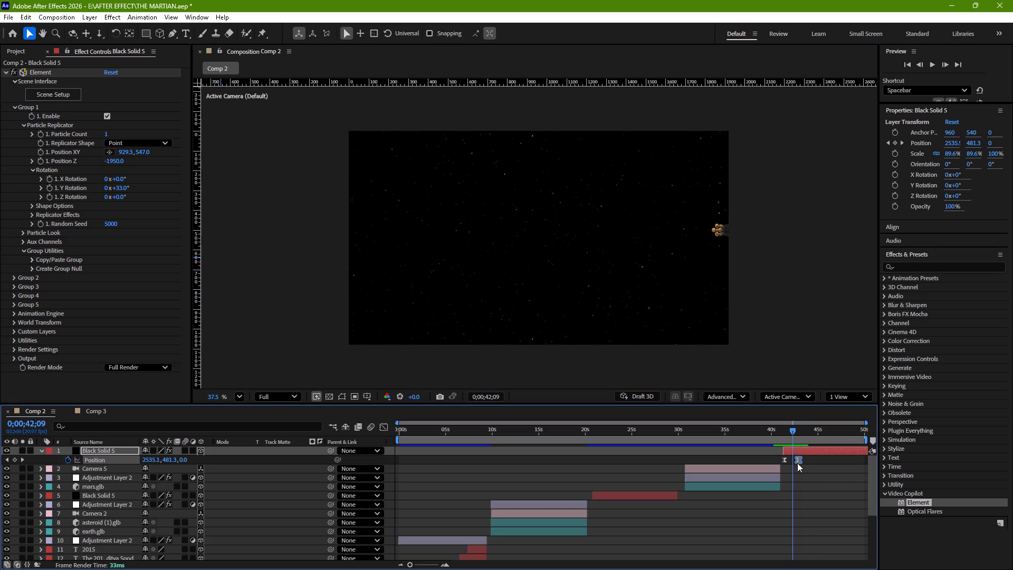
pyautogui.moveTo(797, 463); pyautogui.dragTo(813, 463)
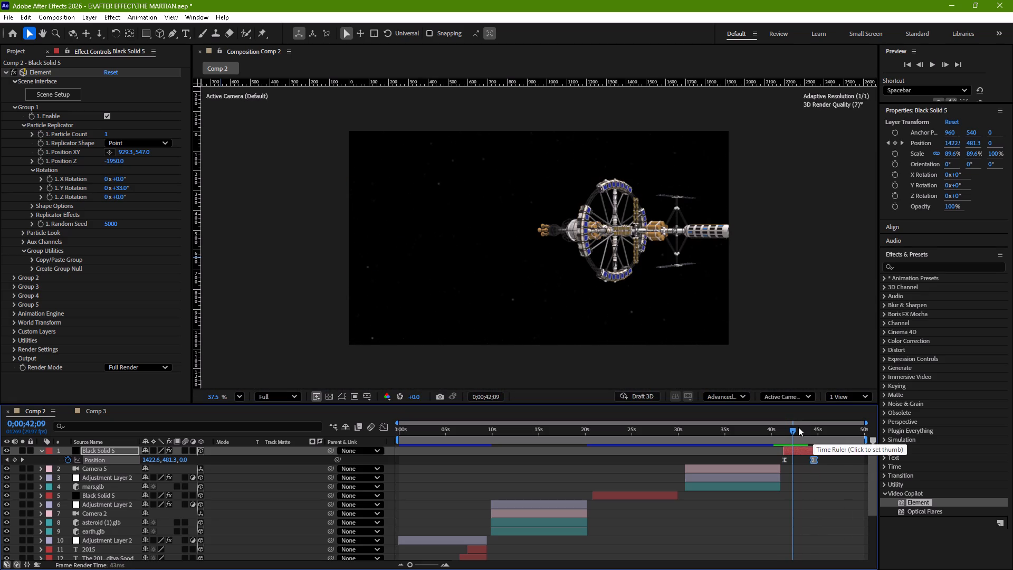
pyautogui.moveTo(792, 431); pyautogui.dragTo(779, 429)
pyautogui.press('space')
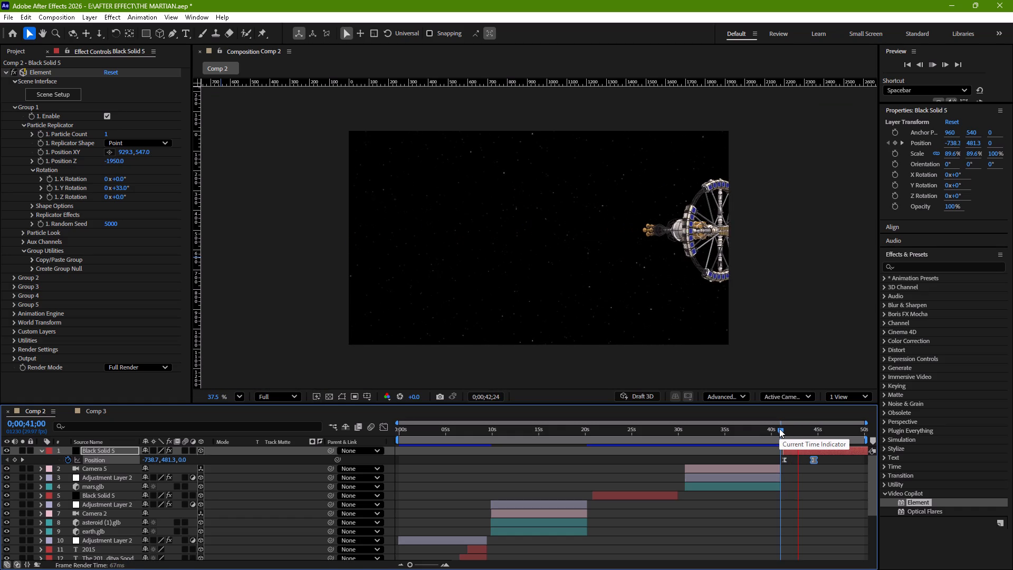
pyautogui.press('space')
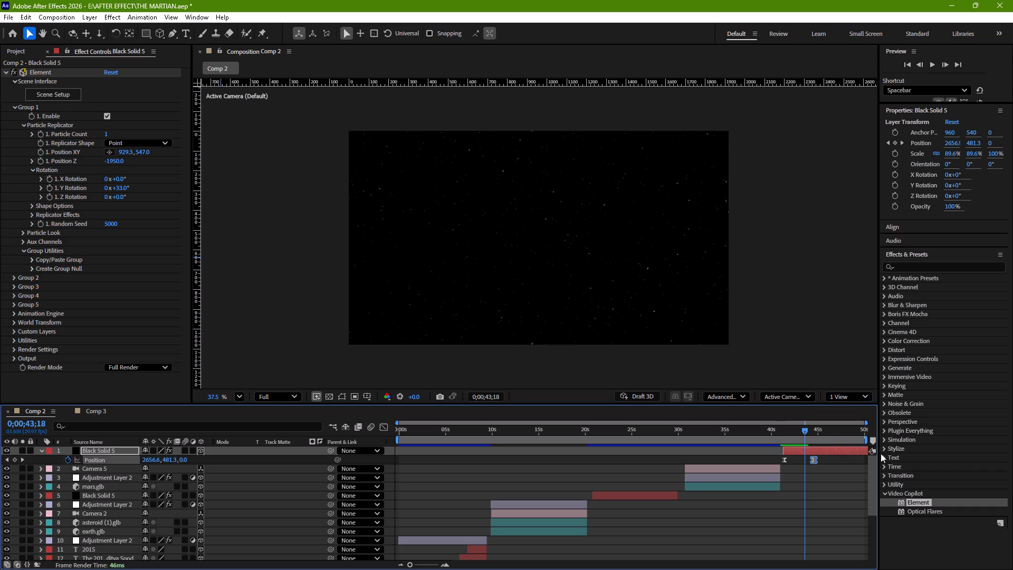
# Shift the closing Black Solid 5 layer to start at about 41.5 seconds, just after the Mars shot, and trim its end to 0;00;44;02.
pyautogui.moveTo(858, 449); pyautogui.dragTo(837, 451)
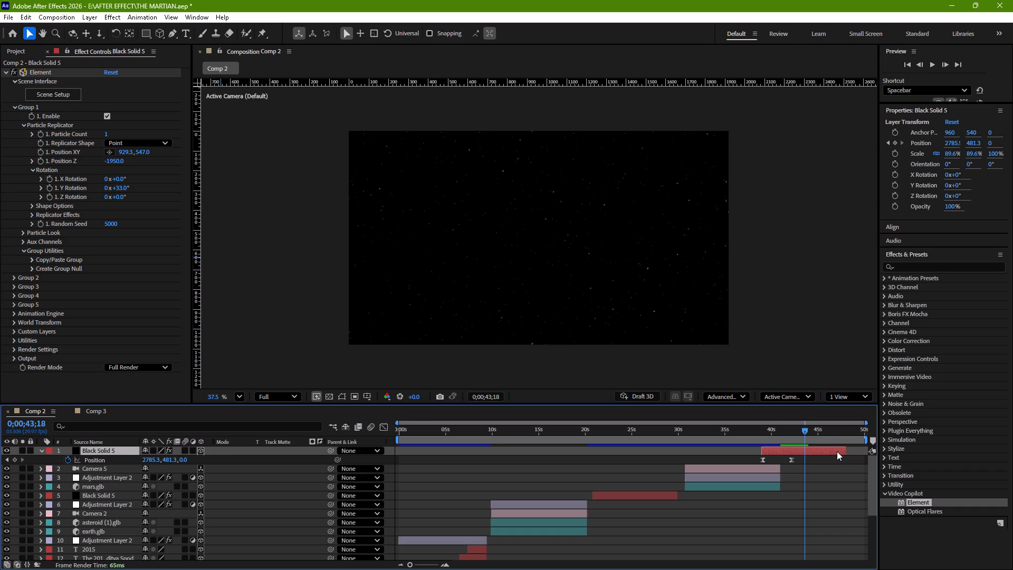
pyautogui.moveTo(845, 451); pyautogui.dragTo(805, 460)
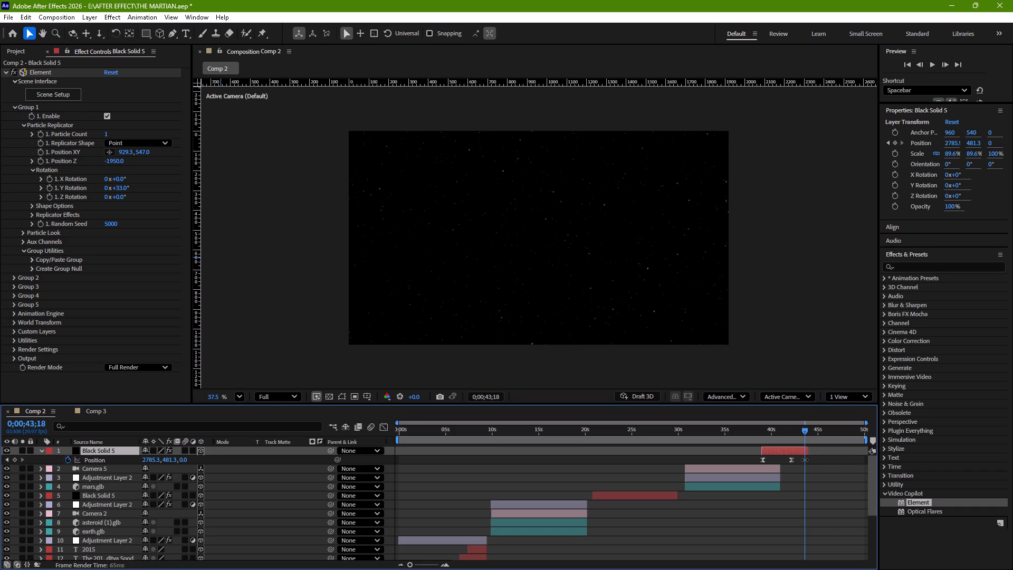
pyautogui.moveTo(805, 460); pyautogui.dragTo(804, 460)
pyautogui.moveTo(778, 451); pyautogui.dragTo(797, 449)
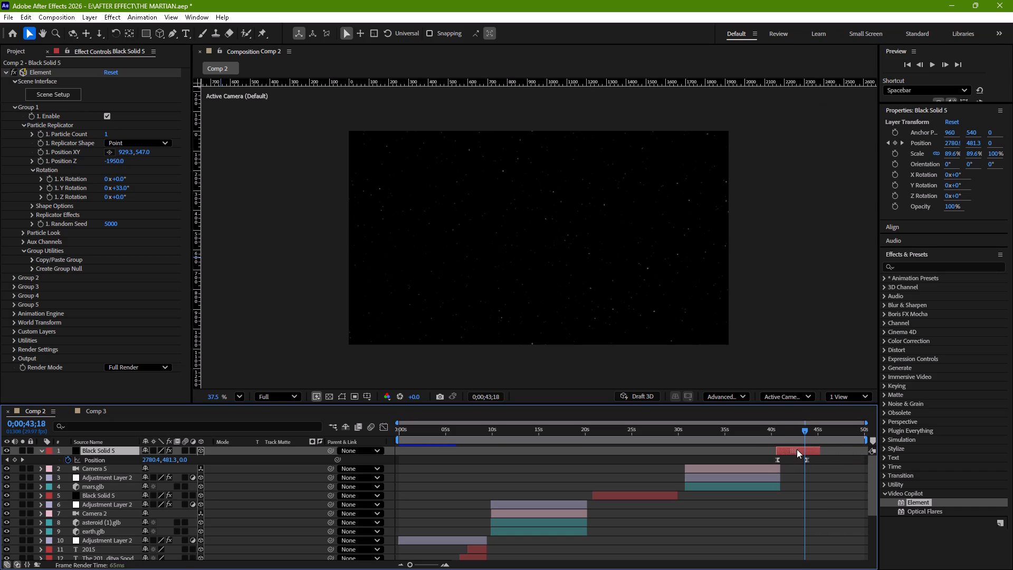
pyautogui.moveTo(797, 449); pyautogui.dragTo(802, 449)
pyautogui.moveTo(828, 449); pyautogui.dragTo(818, 452)
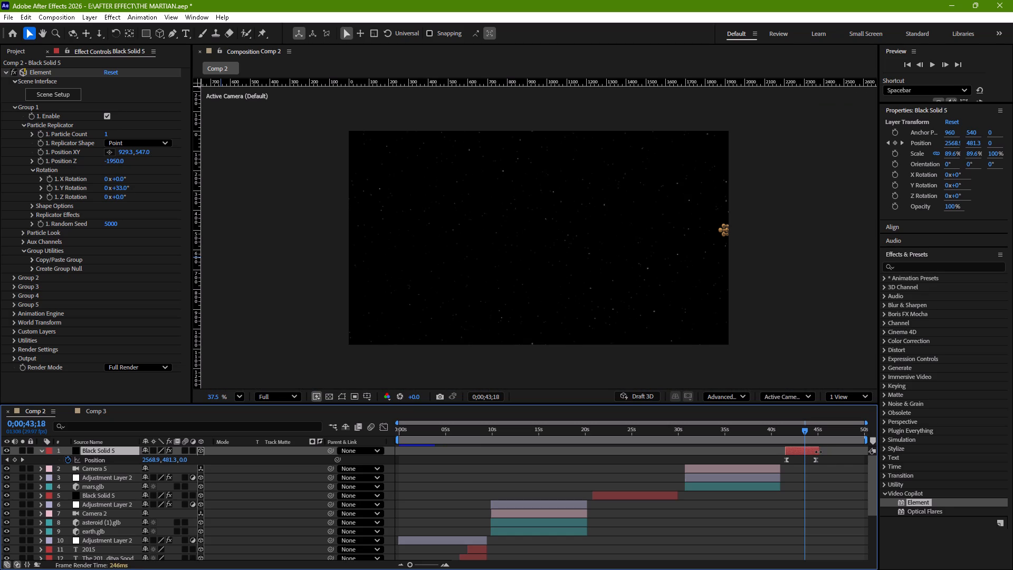
pyautogui.moveTo(805, 431); pyautogui.dragTo(782, 432)
pyautogui.press('space')
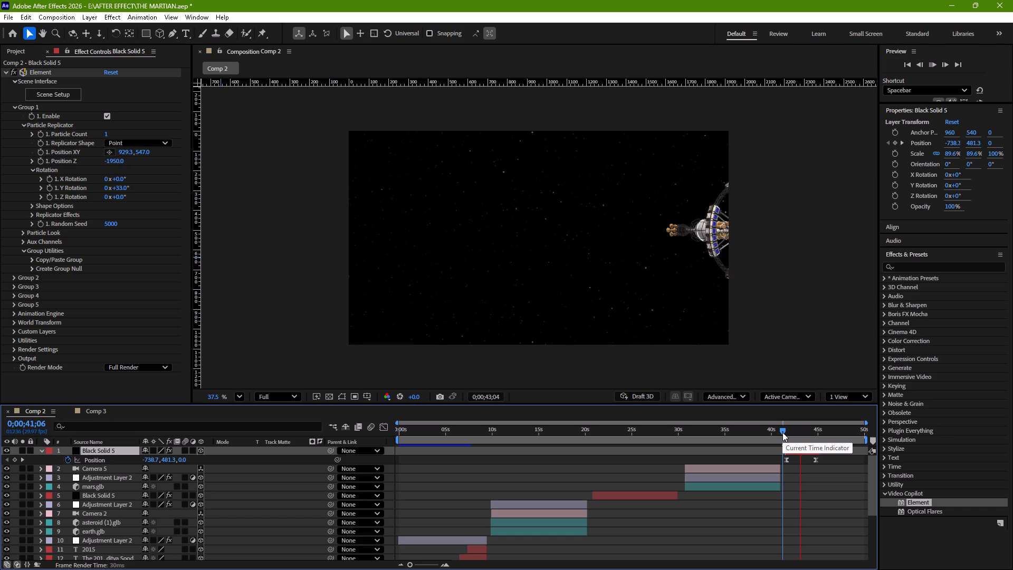
pyautogui.press('space')
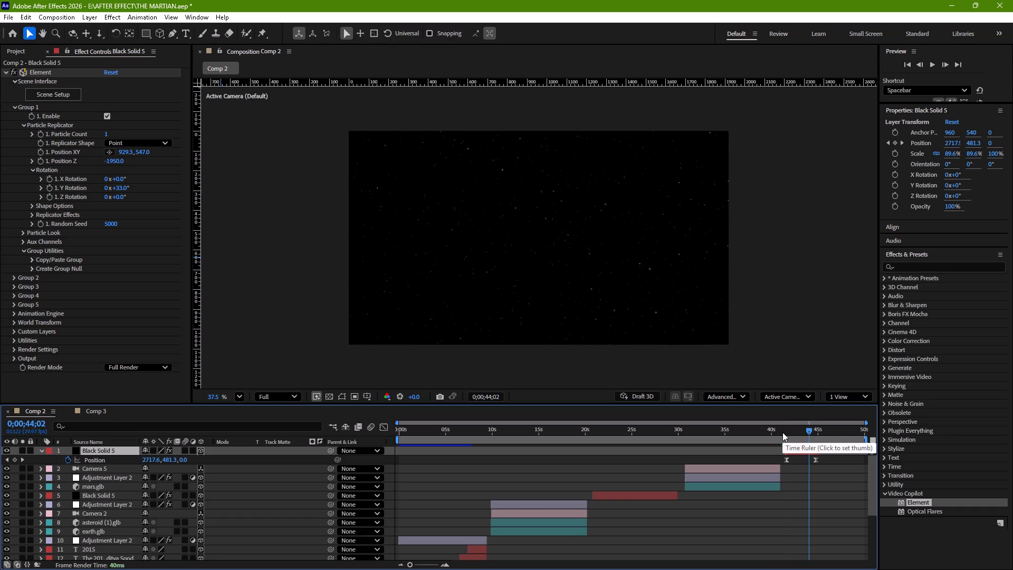
pyautogui.moveTo(819, 451); pyautogui.dragTo(818, 451)
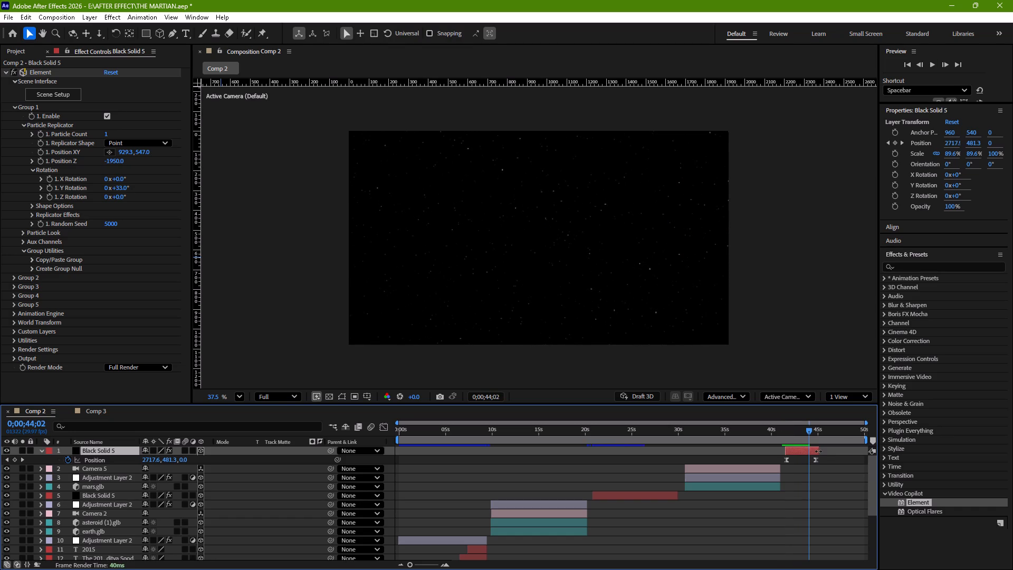
pyautogui.moveTo(818, 451); pyautogui.dragTo(809, 457)
# Preview the closing station fly-through from the start of the trimmed Black Solid 5 layer, playing the pass twice.
pyautogui.moveTo(809, 428); pyautogui.dragTo(788, 429)
pyautogui.press('space')
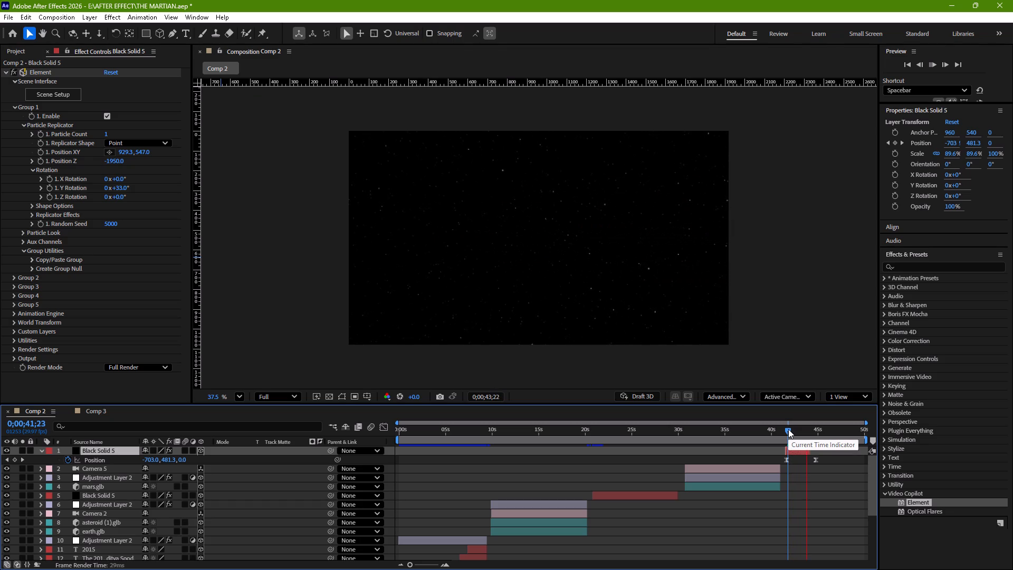
pyautogui.press('space')
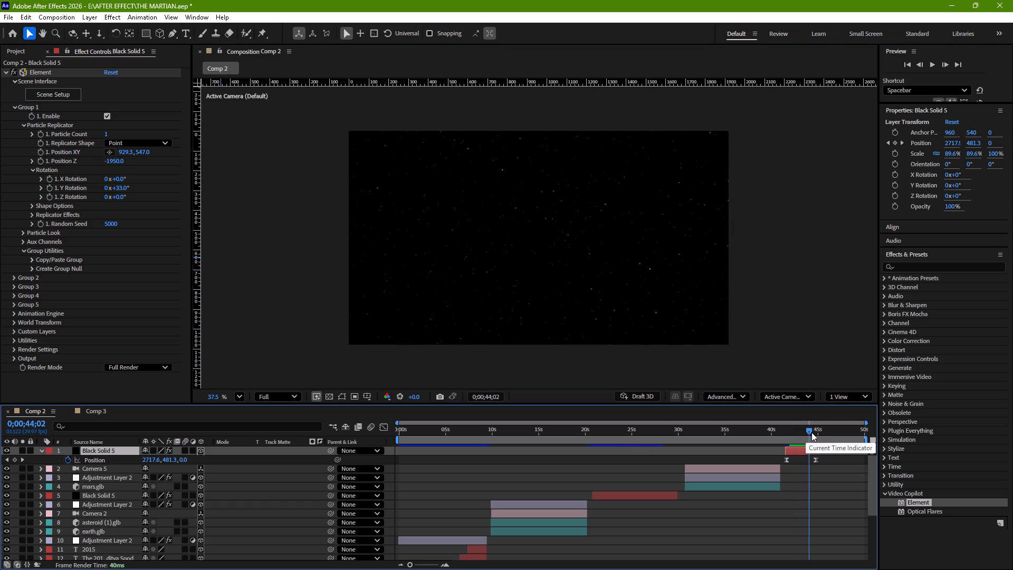
pyautogui.moveTo(809, 431); pyautogui.dragTo(785, 438)
pyautogui.press('space')
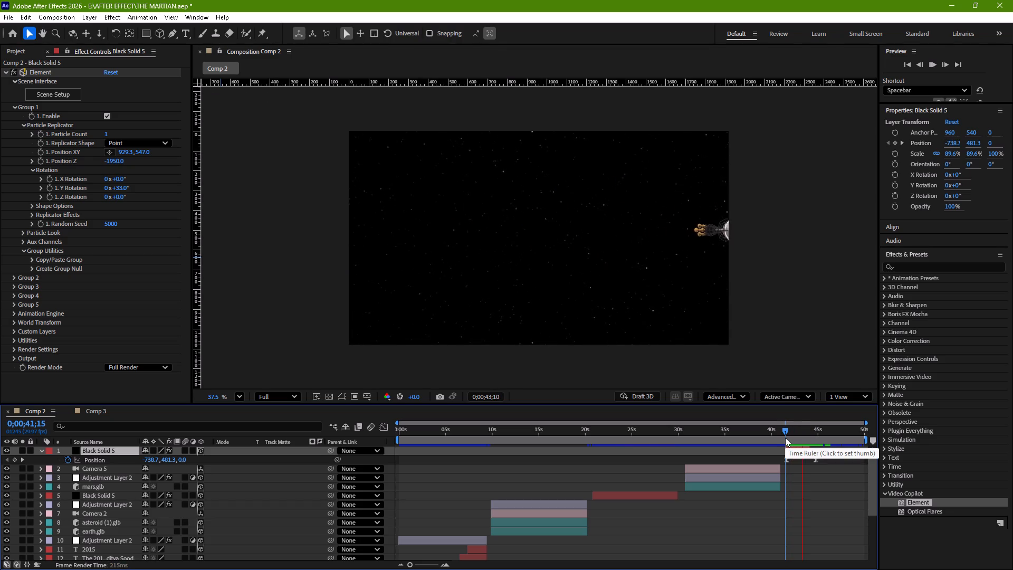
pyautogui.press('space')
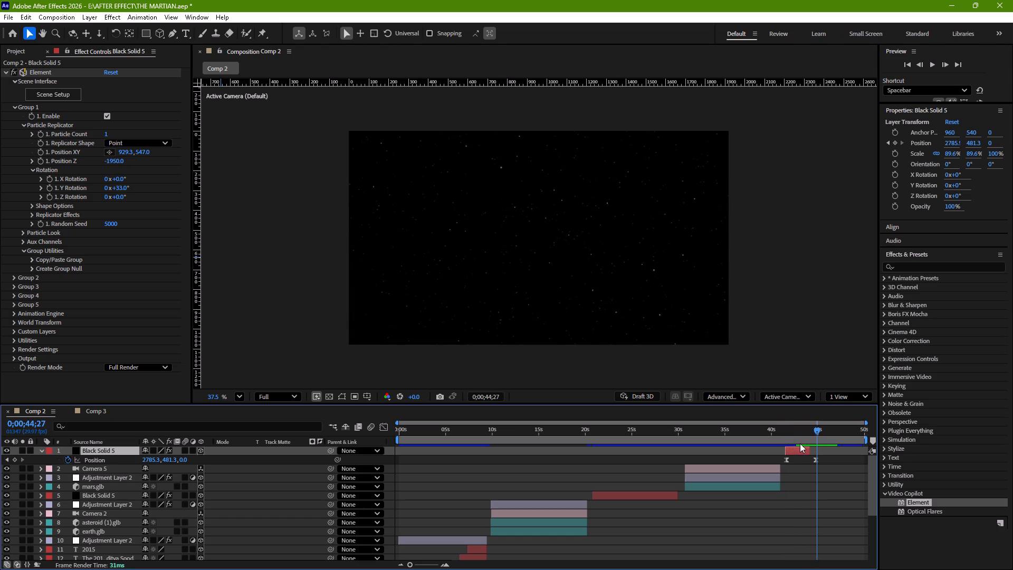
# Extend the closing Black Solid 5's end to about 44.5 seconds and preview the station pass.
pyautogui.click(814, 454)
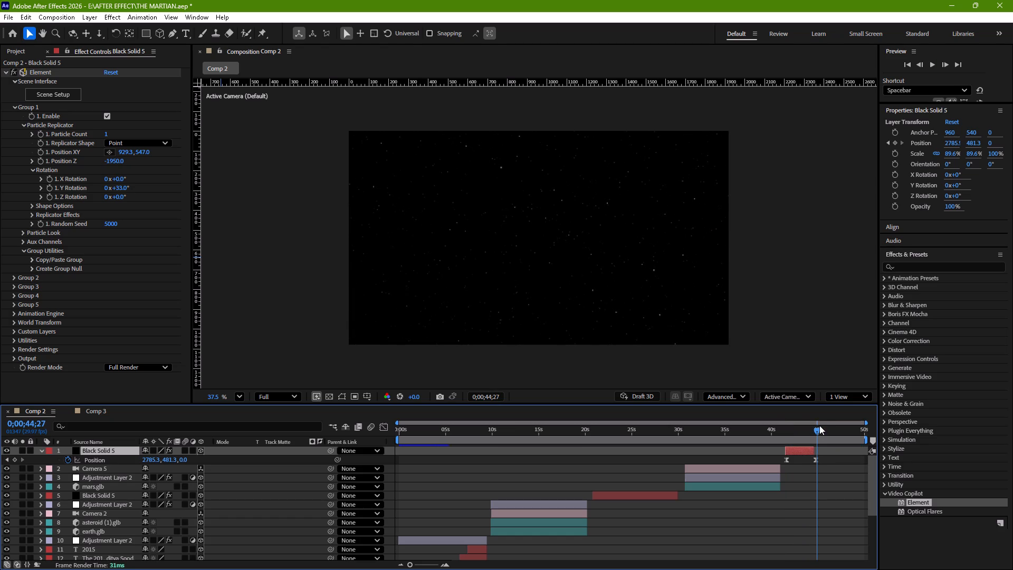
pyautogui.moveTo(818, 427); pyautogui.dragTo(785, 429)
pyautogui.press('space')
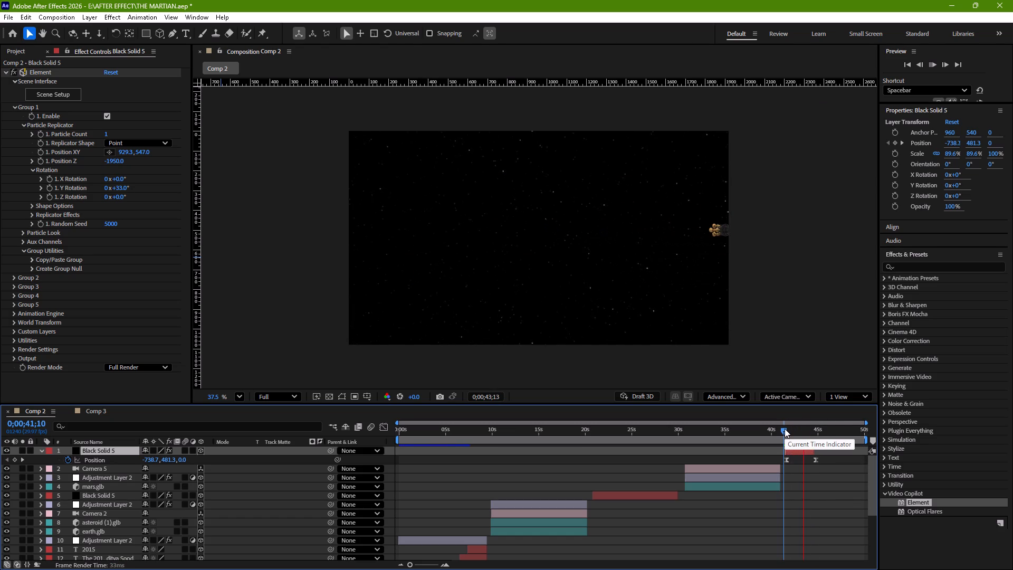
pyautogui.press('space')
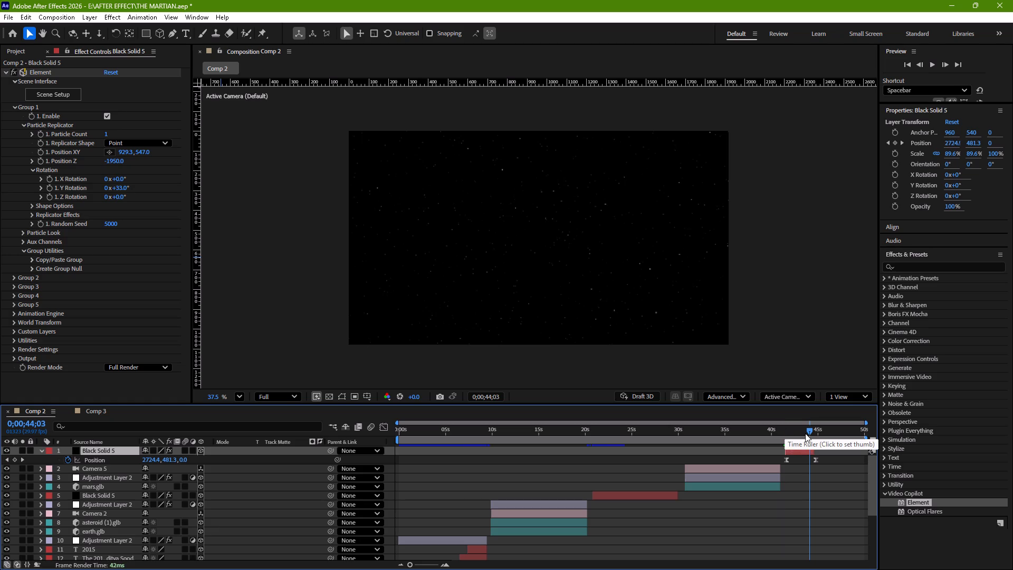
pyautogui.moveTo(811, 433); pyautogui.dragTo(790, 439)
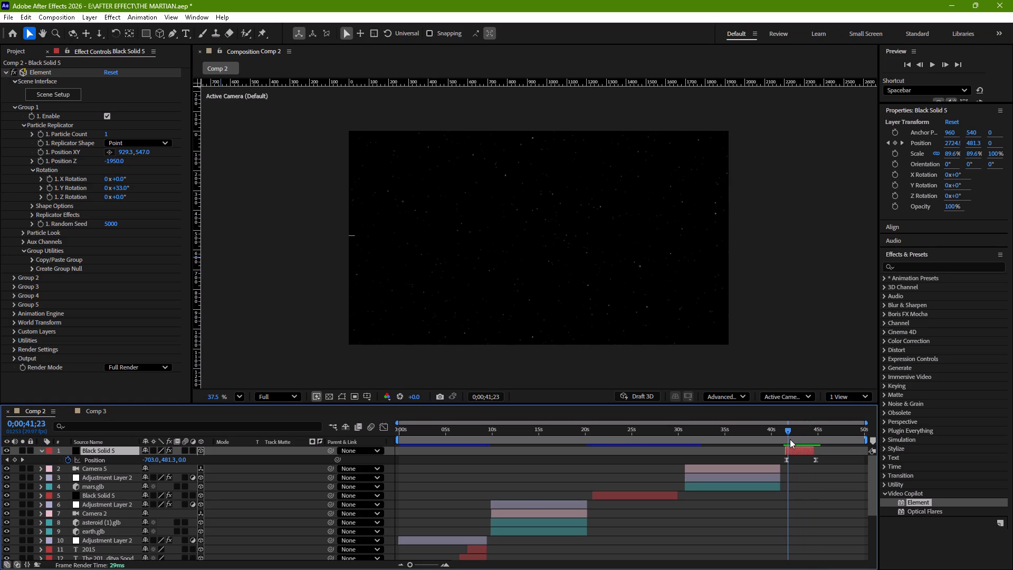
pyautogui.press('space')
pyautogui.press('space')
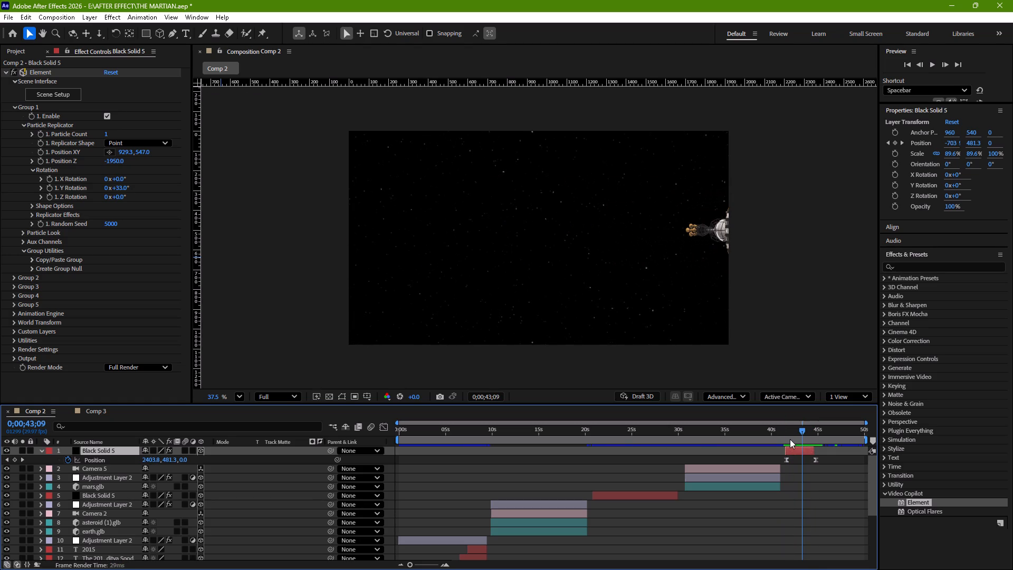
# Extend the closing Black Solid 5 to about 46.5 seconds, move its ending Position keyframe to 0;00;46;12, and preview the slower pass.
pyautogui.moveTo(814, 451); pyautogui.dragTo(832, 453)
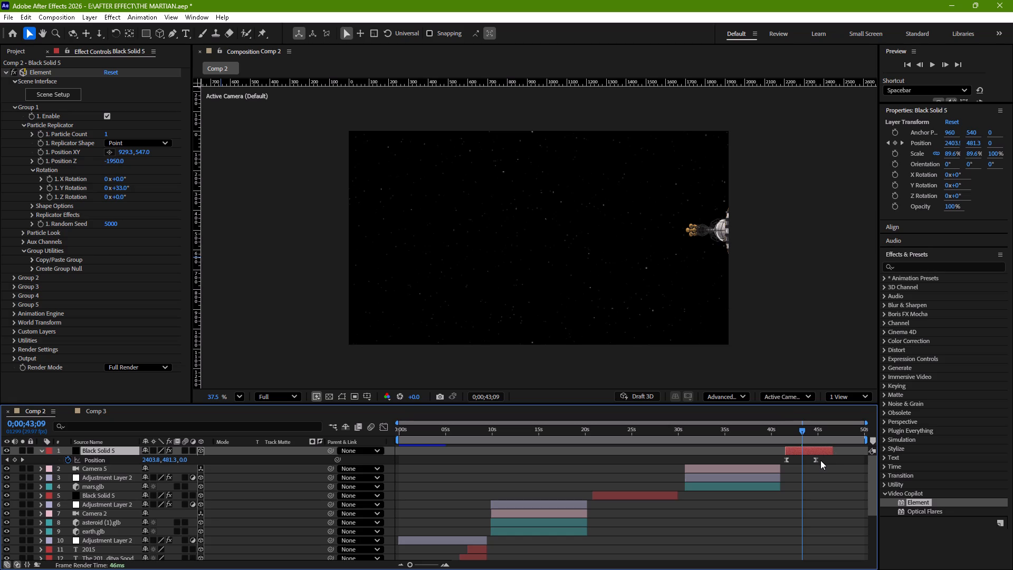
pyautogui.moveTo(818, 460); pyautogui.dragTo(833, 459)
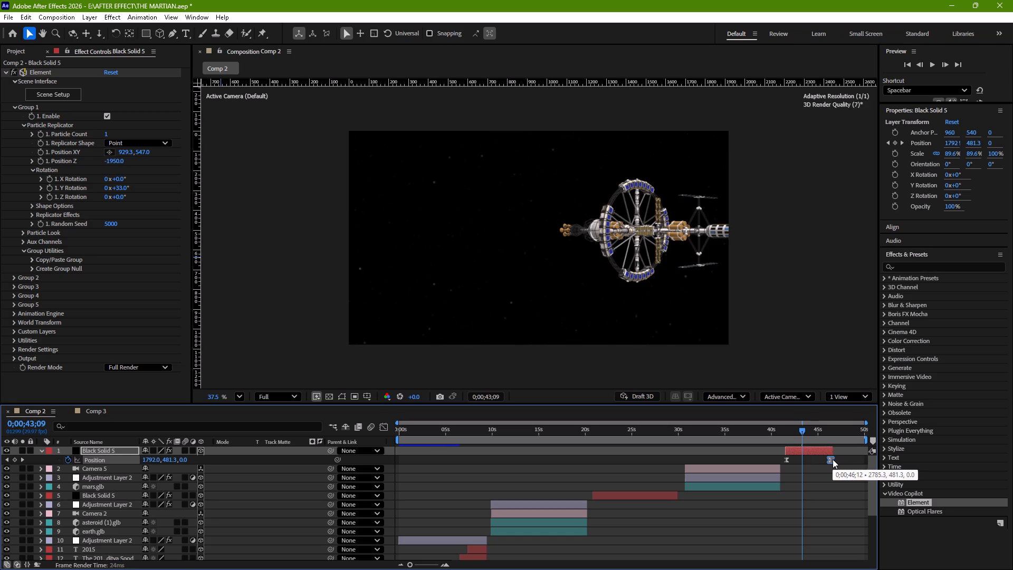
pyautogui.moveTo(802, 430); pyautogui.dragTo(789, 434)
pyautogui.press('space')
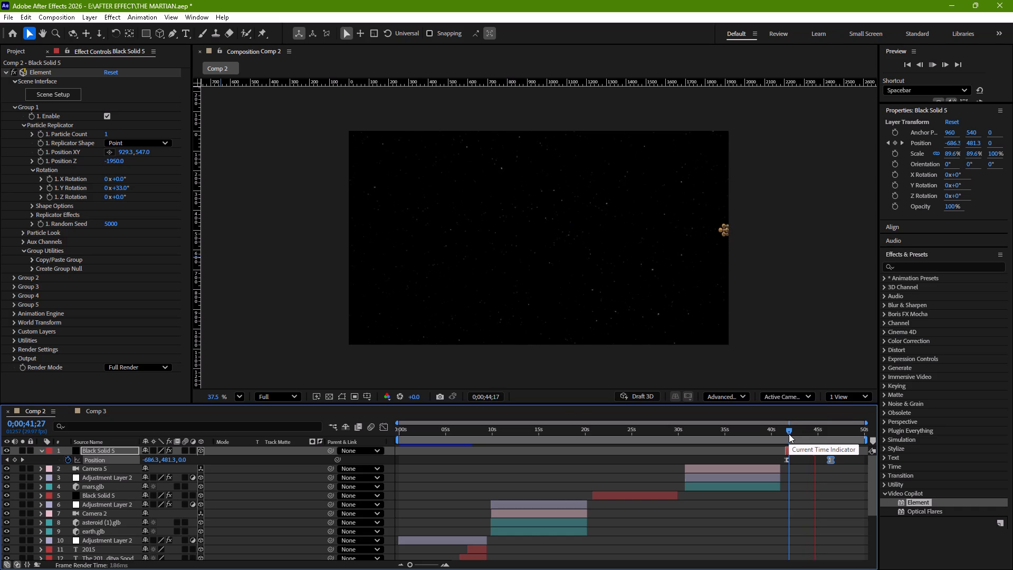
pyautogui.press('space')
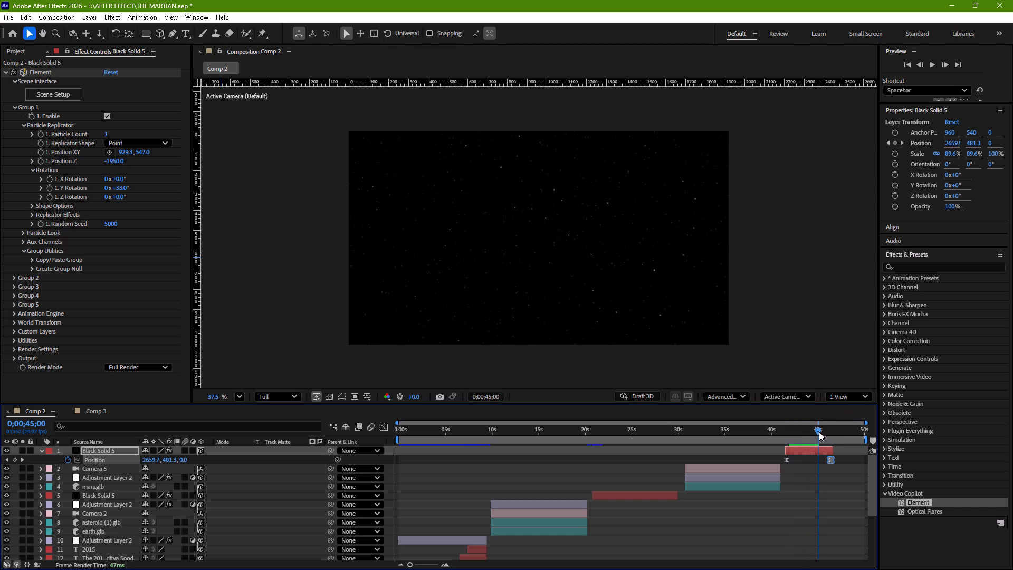
# Show both Position keyframes in the speed graph, shorten the ending keyframe's ease for a gentler peak near 1500 px/sec, and preview.
pyautogui.moveTo(818, 432); pyautogui.dragTo(786, 439)
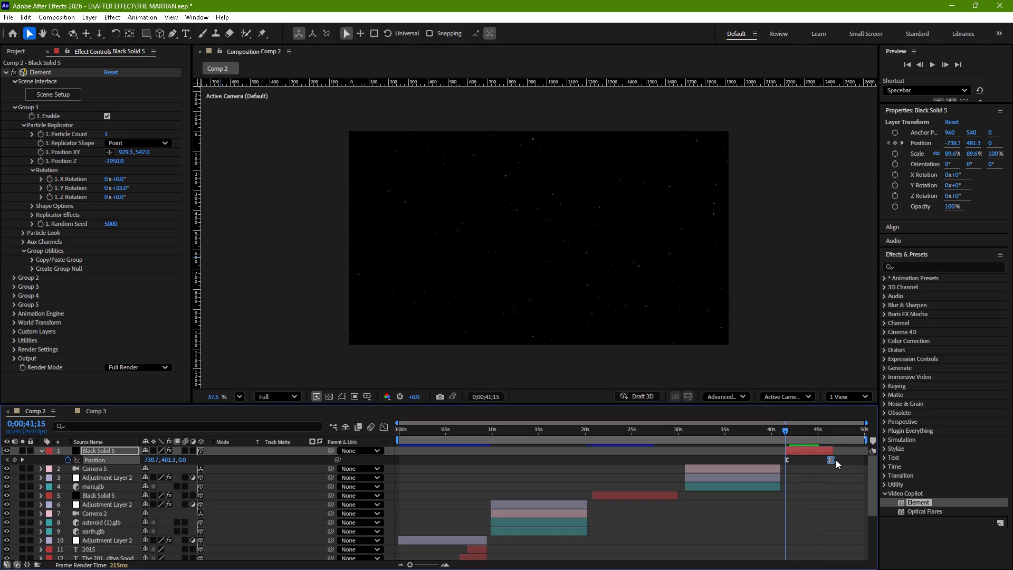
pyautogui.moveTo(837, 460); pyautogui.dragTo(782, 460)
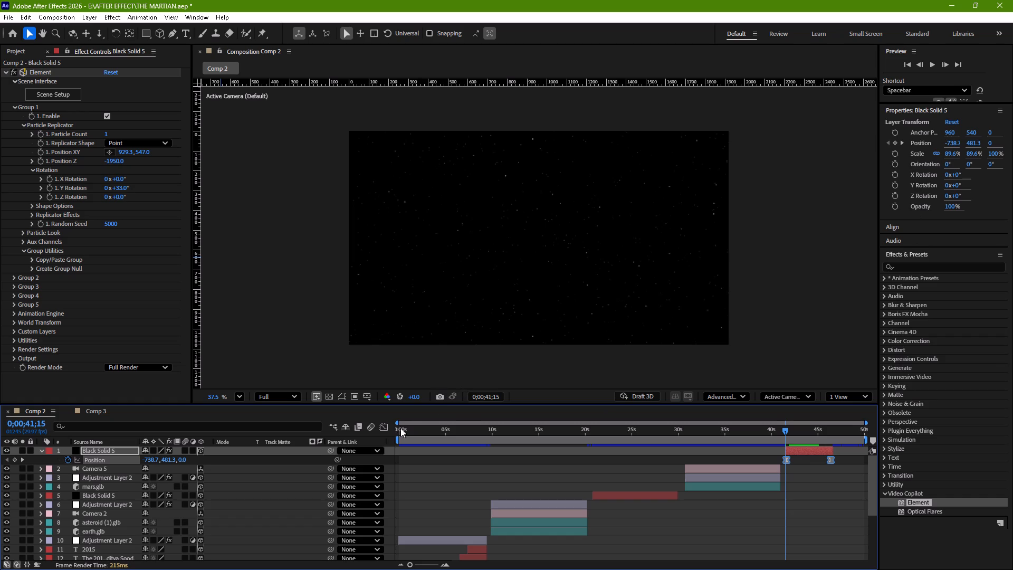
pyautogui.click(386, 432)
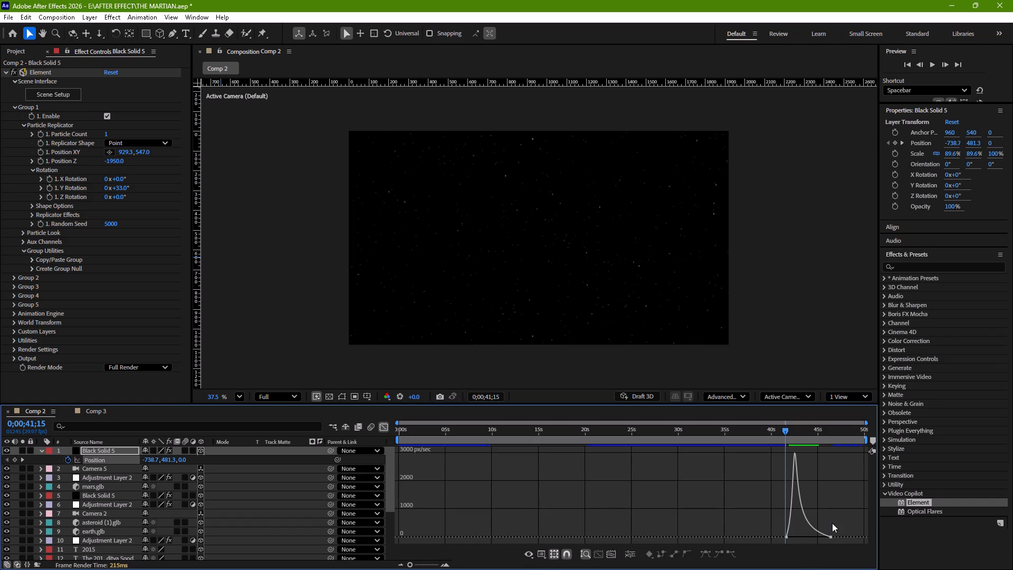
pyautogui.moveTo(832, 523); pyautogui.dragTo(821, 543)
pyautogui.moveTo(809, 538); pyautogui.dragTo(817, 540)
pyautogui.press('space')
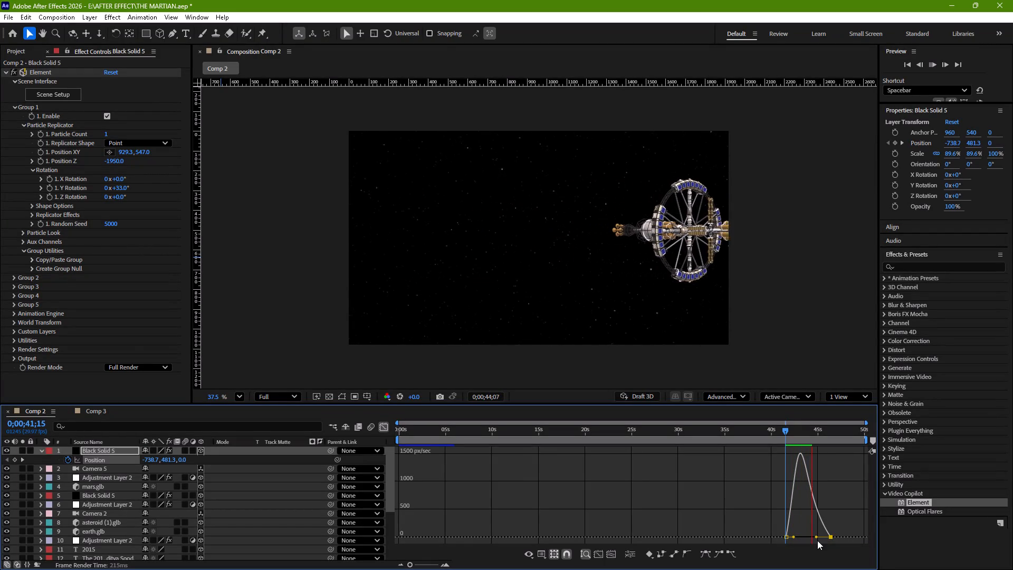
pyautogui.press('space')
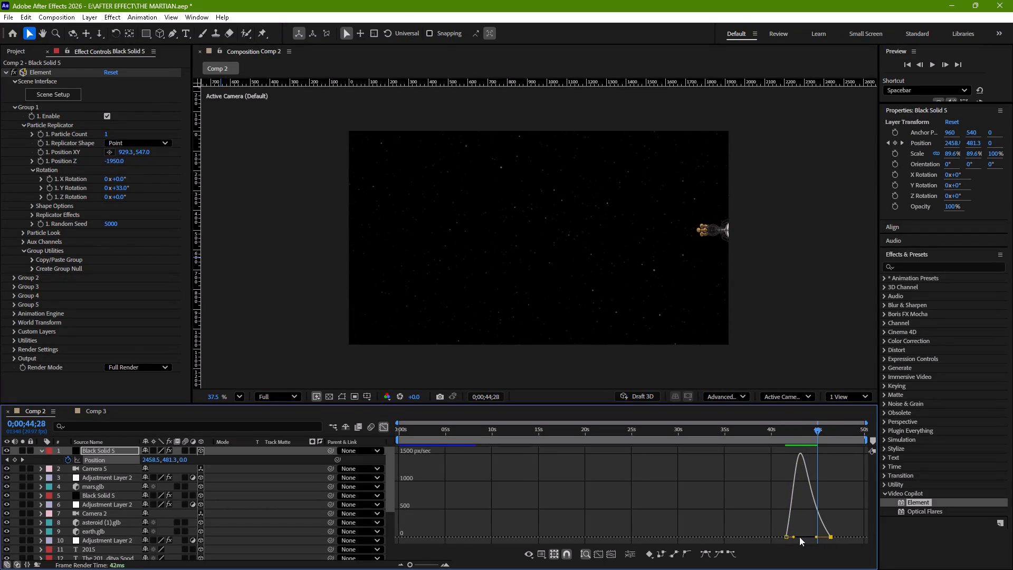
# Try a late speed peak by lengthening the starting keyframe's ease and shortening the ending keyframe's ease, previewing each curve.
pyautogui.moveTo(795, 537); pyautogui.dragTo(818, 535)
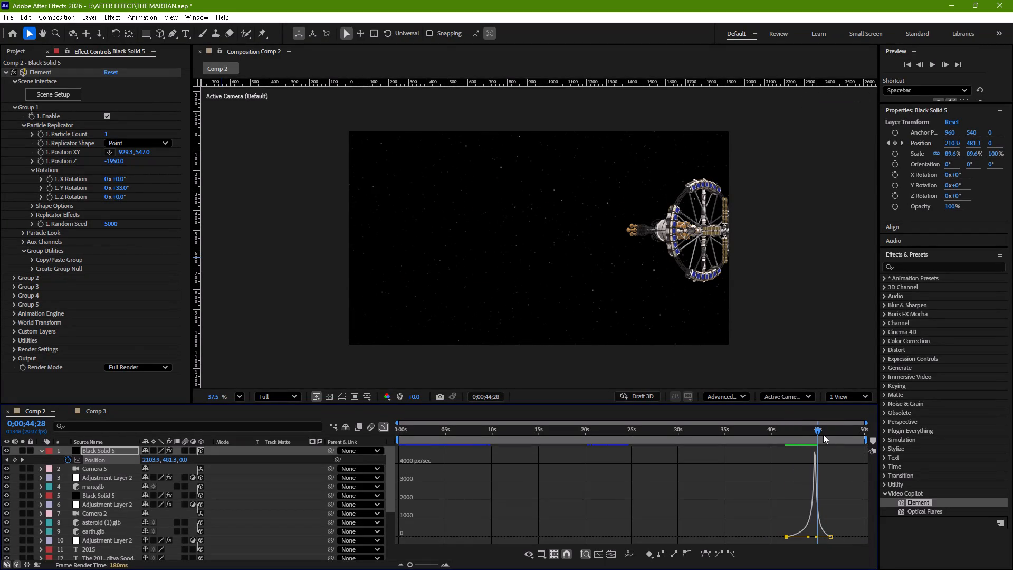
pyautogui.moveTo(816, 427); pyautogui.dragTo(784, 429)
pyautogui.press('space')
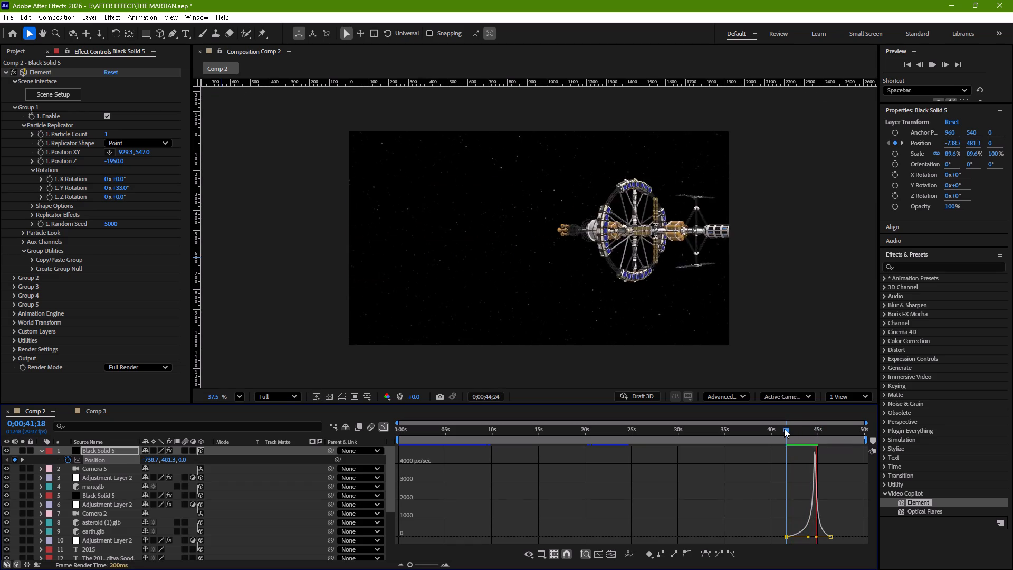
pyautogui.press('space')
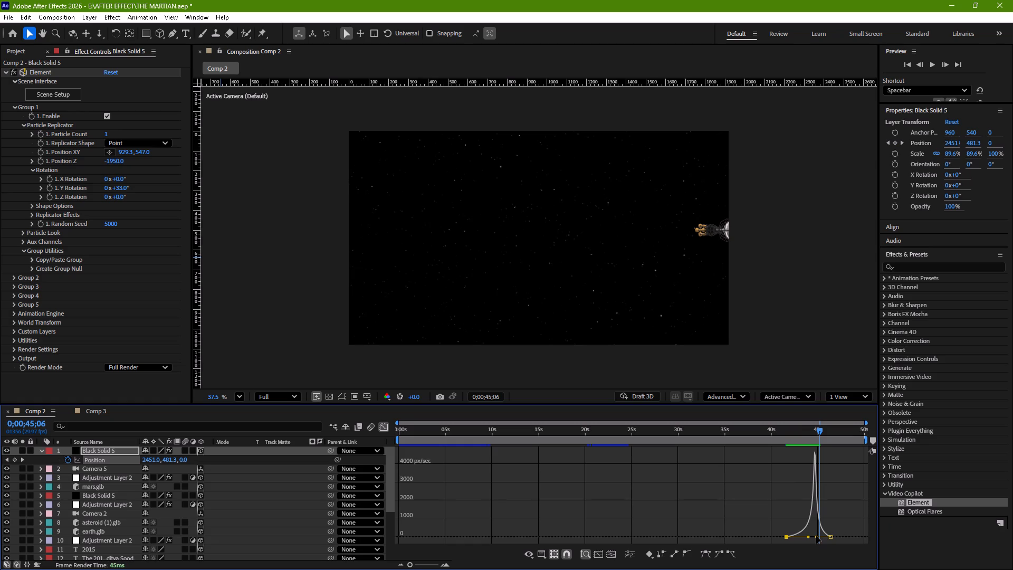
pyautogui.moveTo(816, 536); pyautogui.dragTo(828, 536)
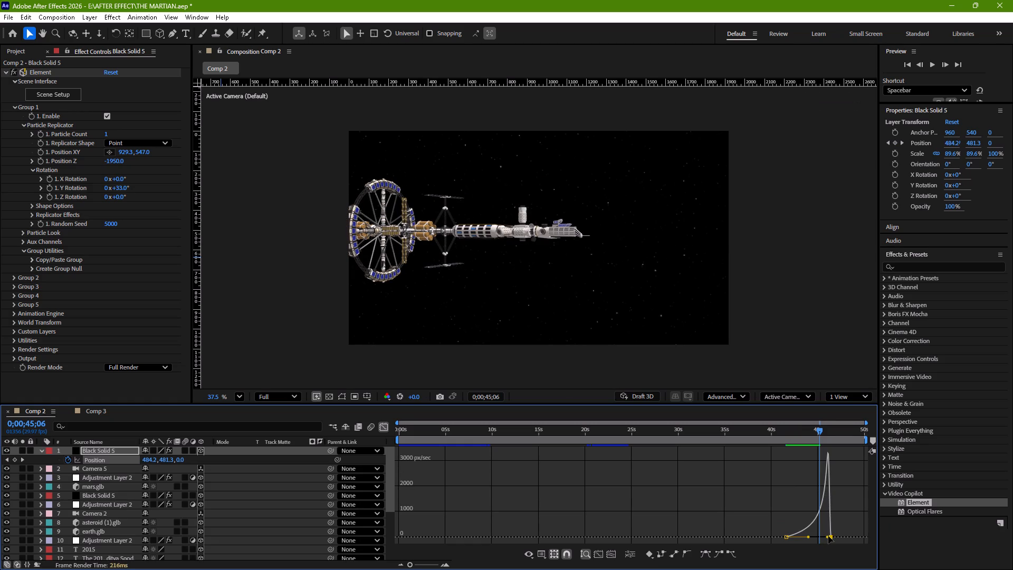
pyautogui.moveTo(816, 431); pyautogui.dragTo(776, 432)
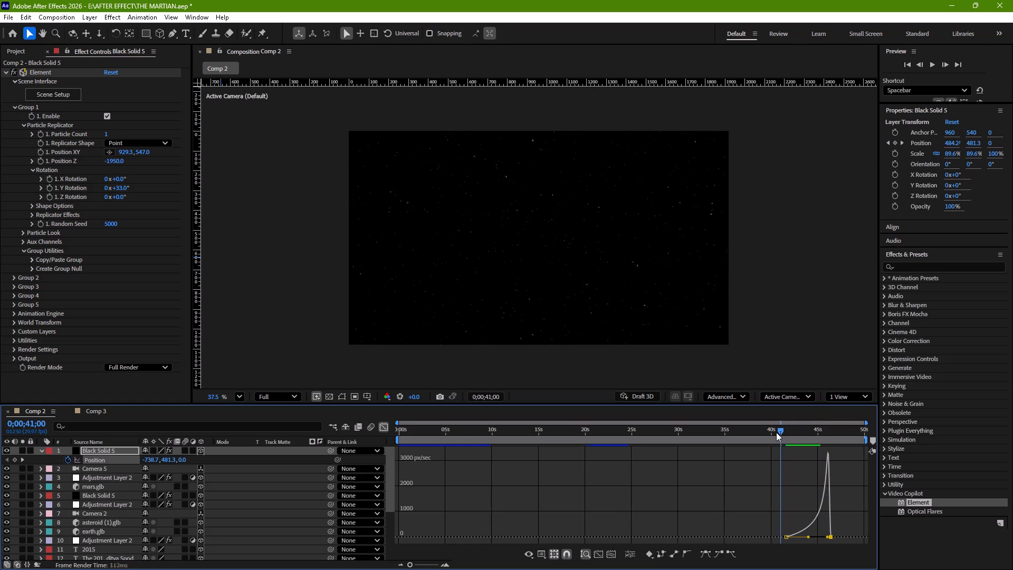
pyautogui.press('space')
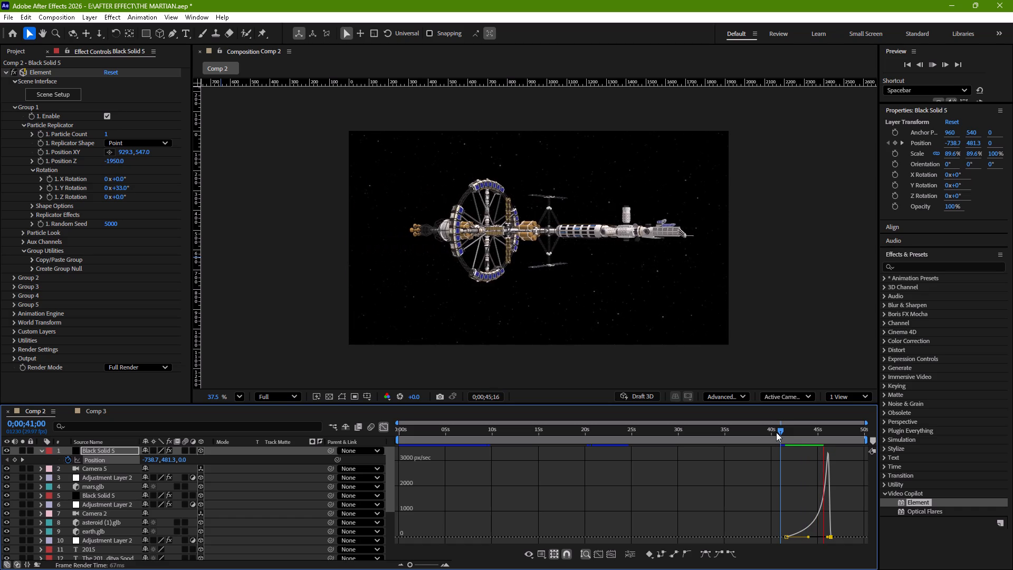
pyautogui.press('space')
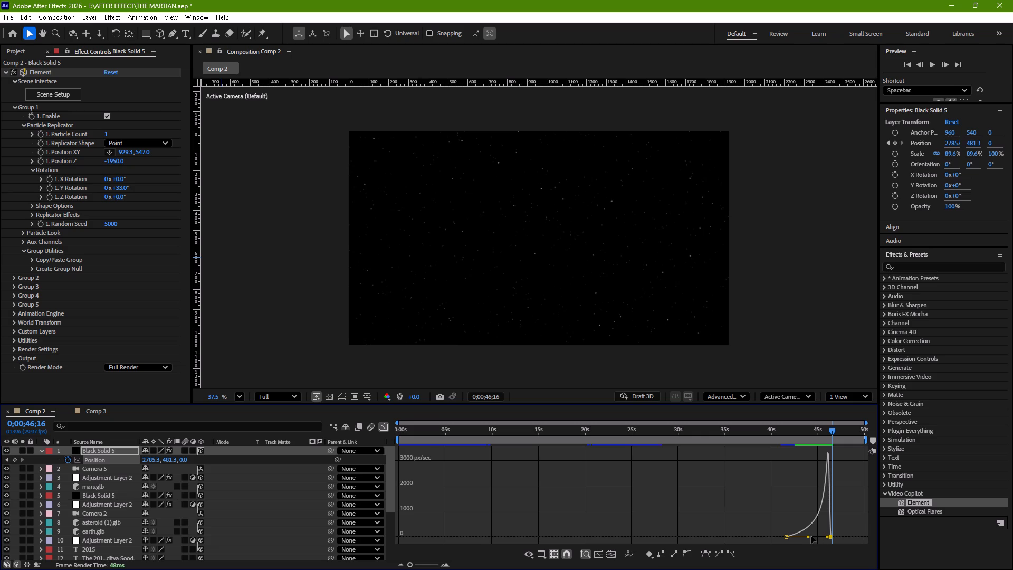
# Reshape the Position speed graph into a symmetrical arc with short eases at both keyframes, peaking near 1100 px/sec, and preview.
pyautogui.moveTo(810, 536); pyautogui.dragTo(790, 541)
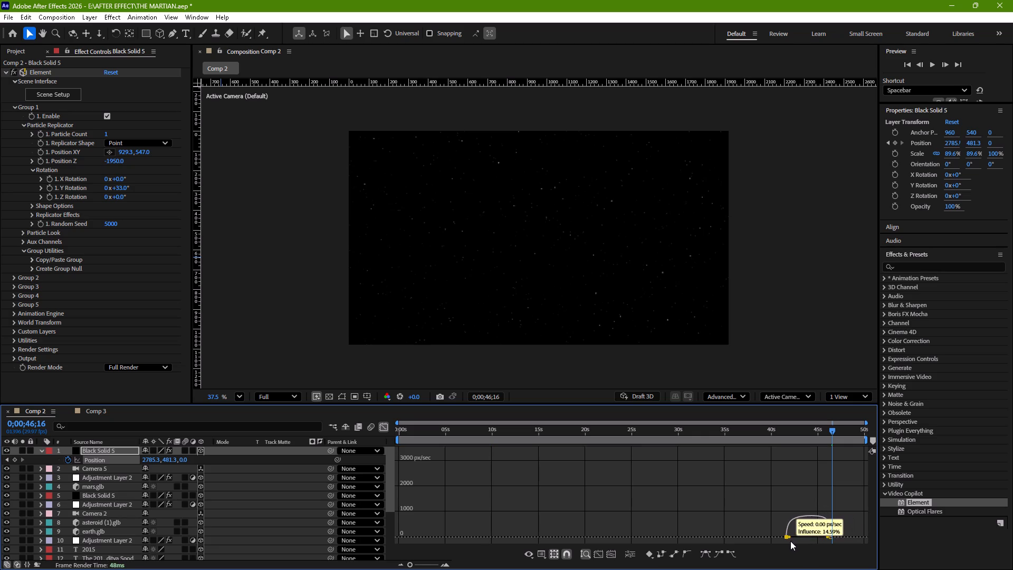
pyautogui.moveTo(790, 541); pyautogui.dragTo(790, 541)
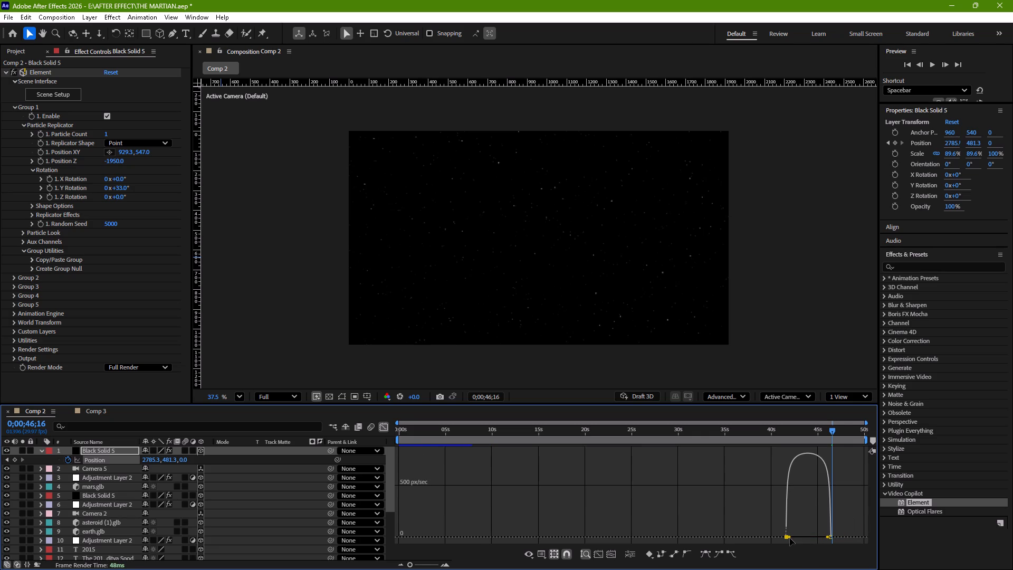
pyautogui.moveTo(790, 538); pyautogui.dragTo(795, 538)
pyautogui.moveTo(828, 537); pyautogui.dragTo(823, 538)
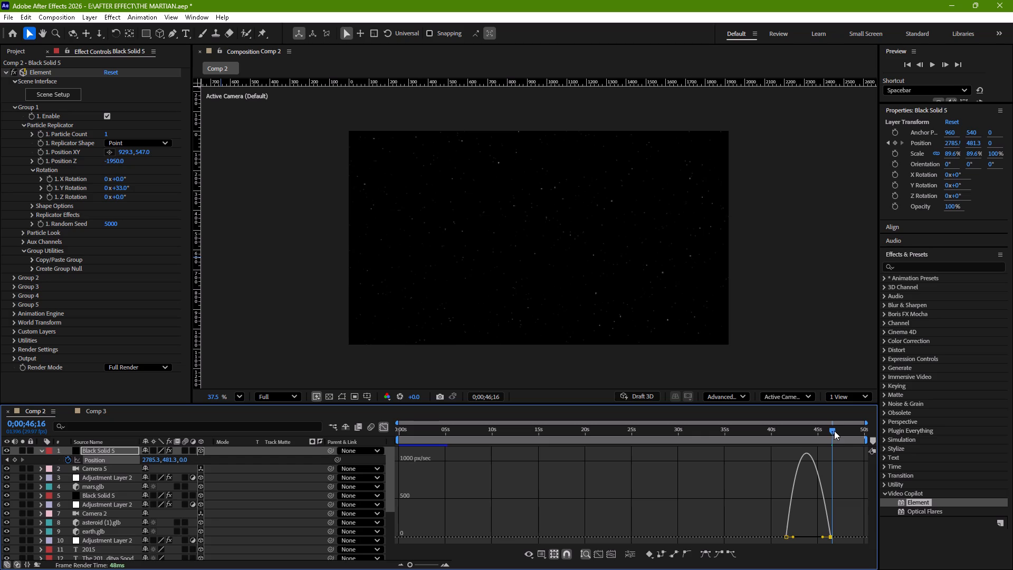
pyautogui.moveTo(832, 430); pyautogui.dragTo(782, 431)
pyautogui.press('space')
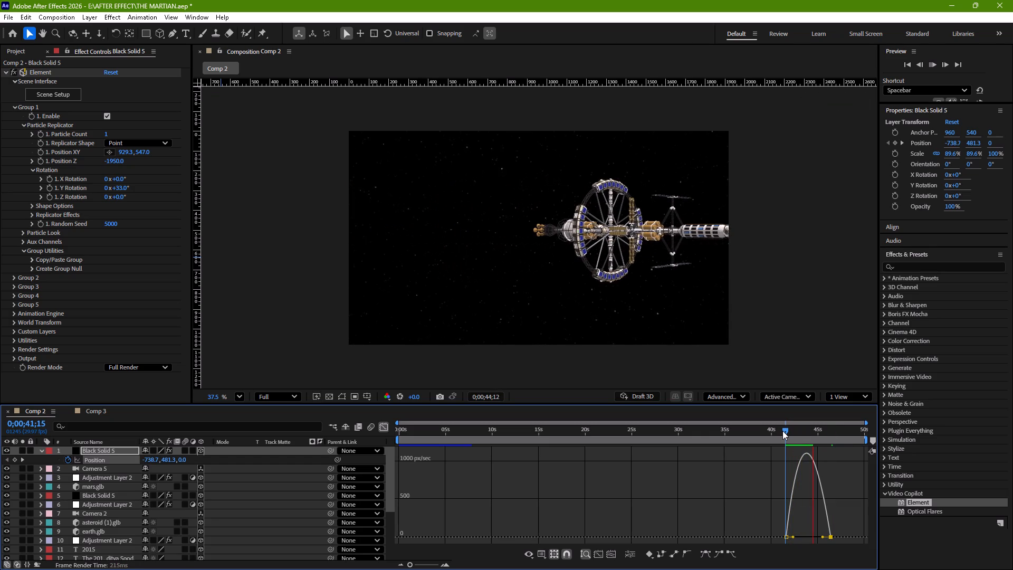
pyautogui.press('space')
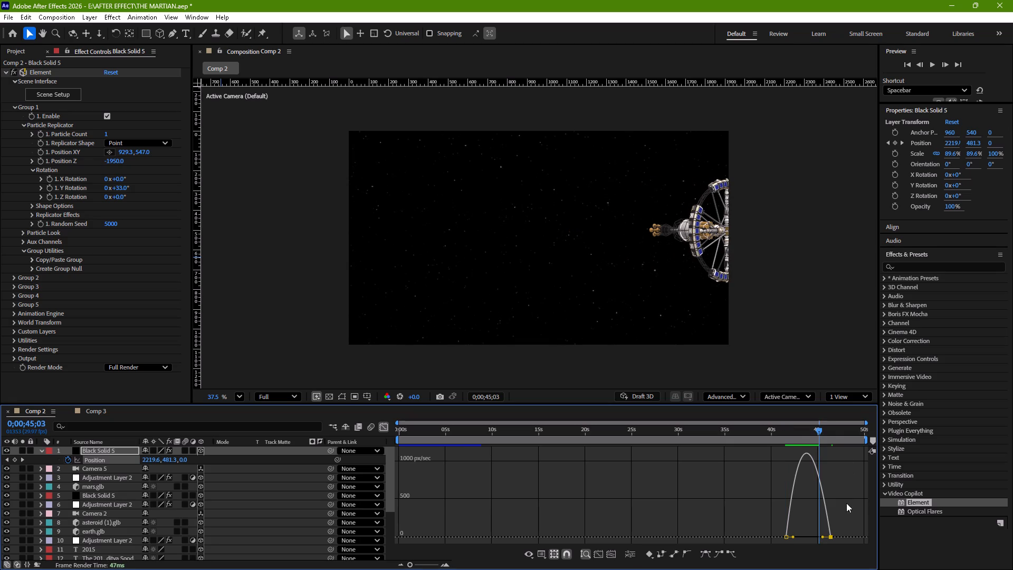
# Lengthen the ending Position keyframe's ease so the speed peaks early near 1500 px/sec and slows gradually, and preview the pass.
pyautogui.moveTo(824, 536); pyautogui.dragTo(818, 537)
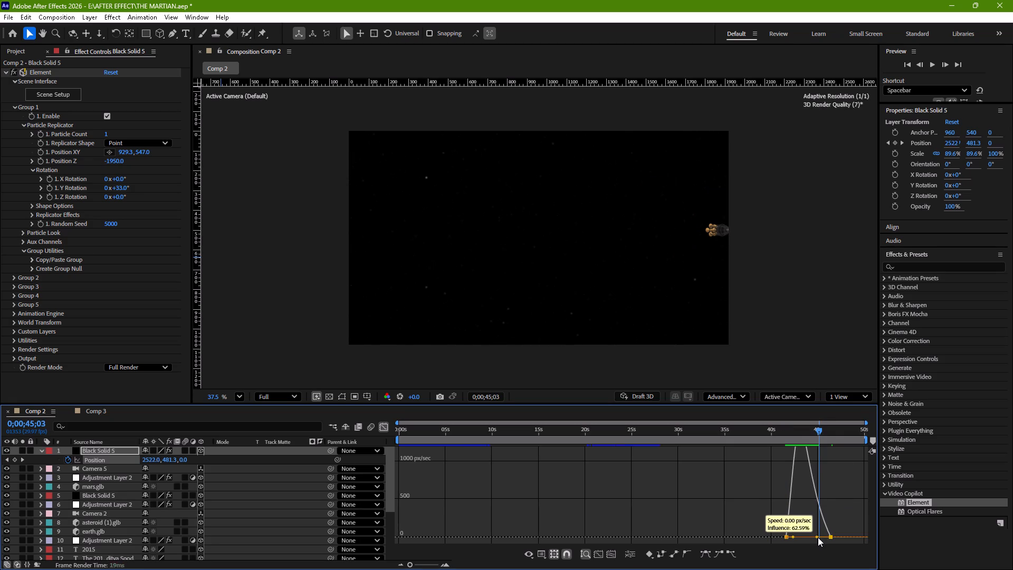
pyautogui.moveTo(818, 537); pyautogui.dragTo(816, 539)
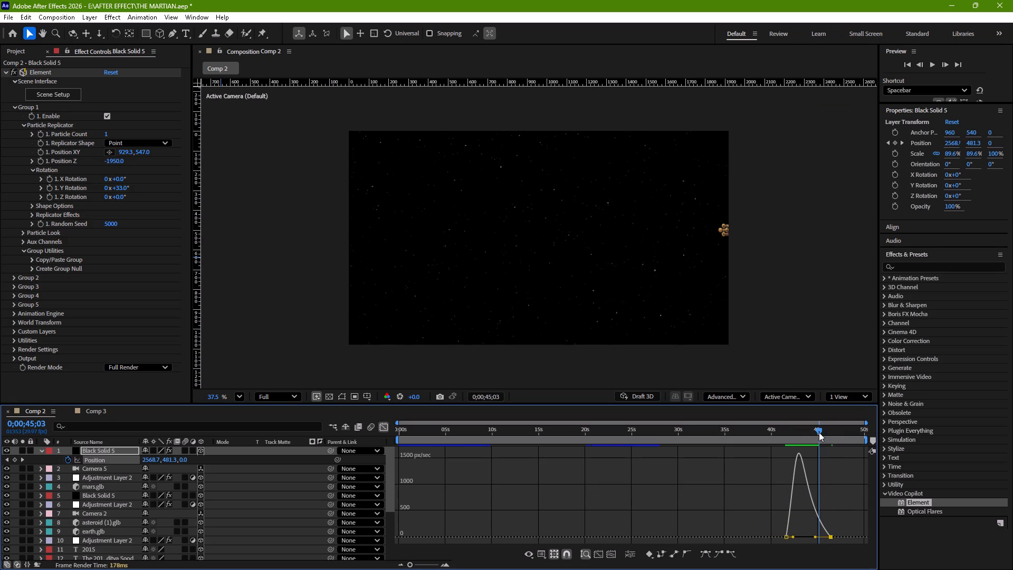
pyautogui.moveTo(819, 432); pyautogui.dragTo(784, 440)
pyautogui.press('space')
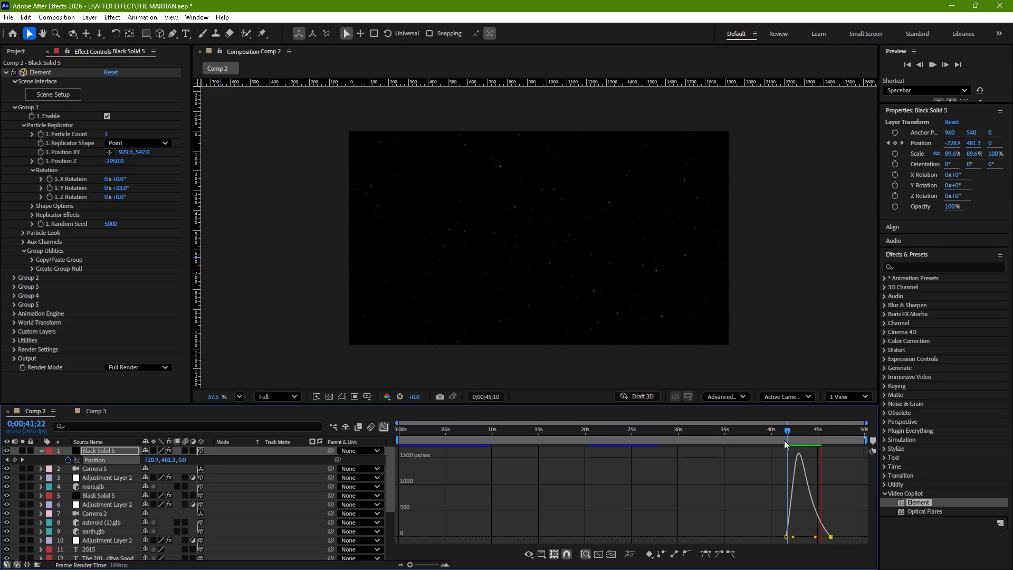
pyautogui.press('space')
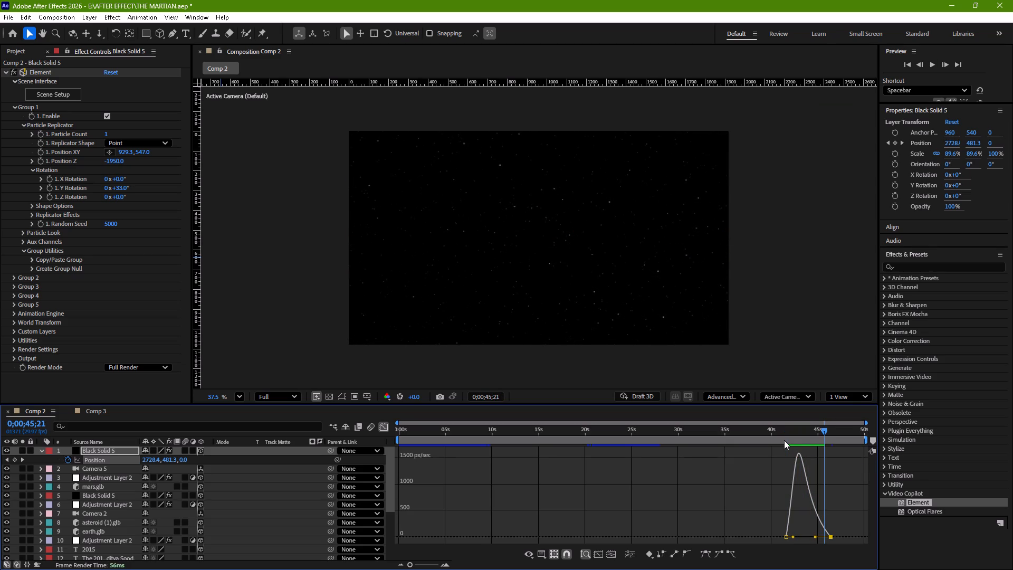
# Return from the speed graph to the layer bars and preview the station pass from 0;00;41;01.
pyautogui.click(381, 429)
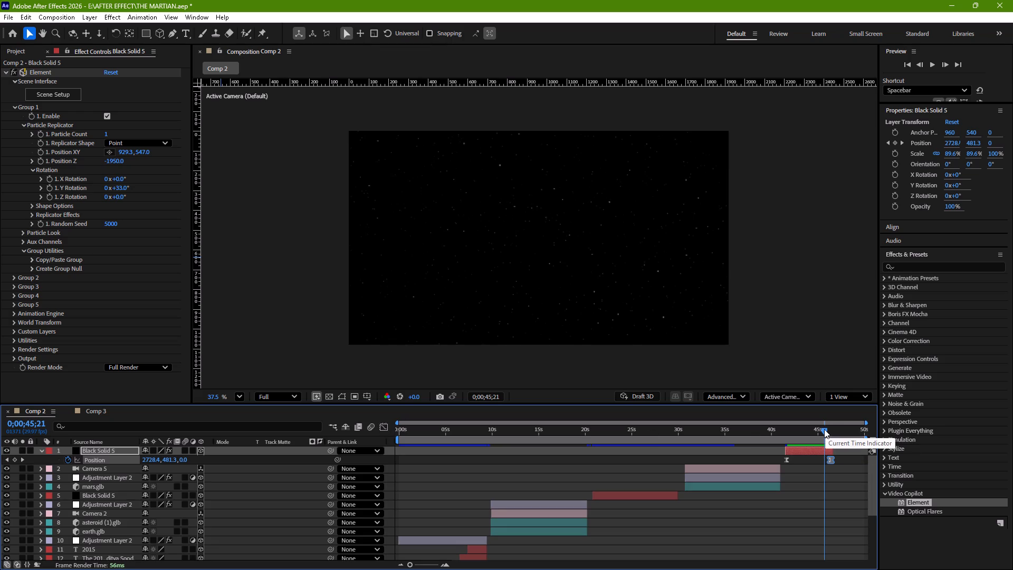
pyautogui.moveTo(824, 430); pyautogui.dragTo(781, 436)
pyautogui.press('space')
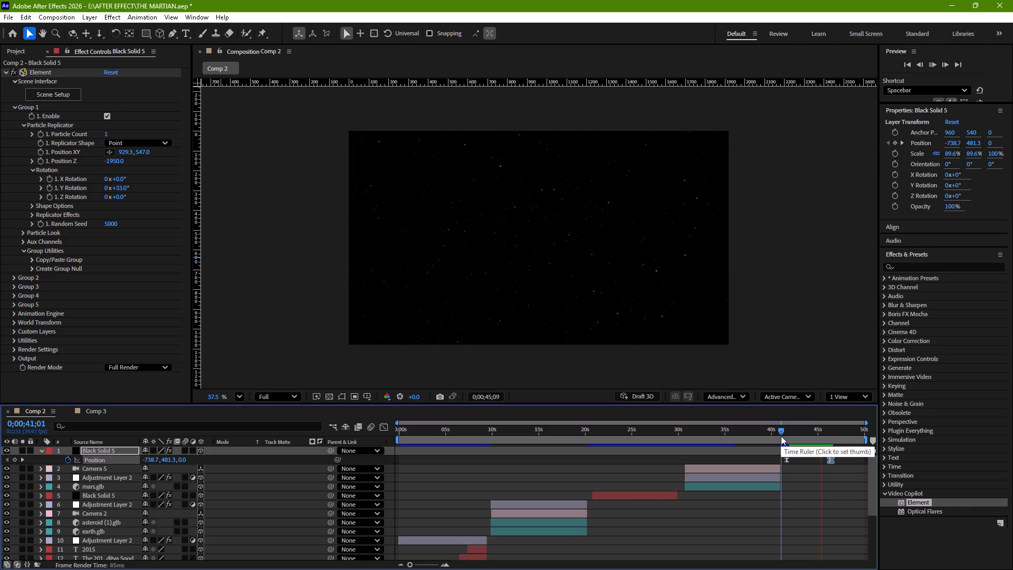
pyautogui.press('space')
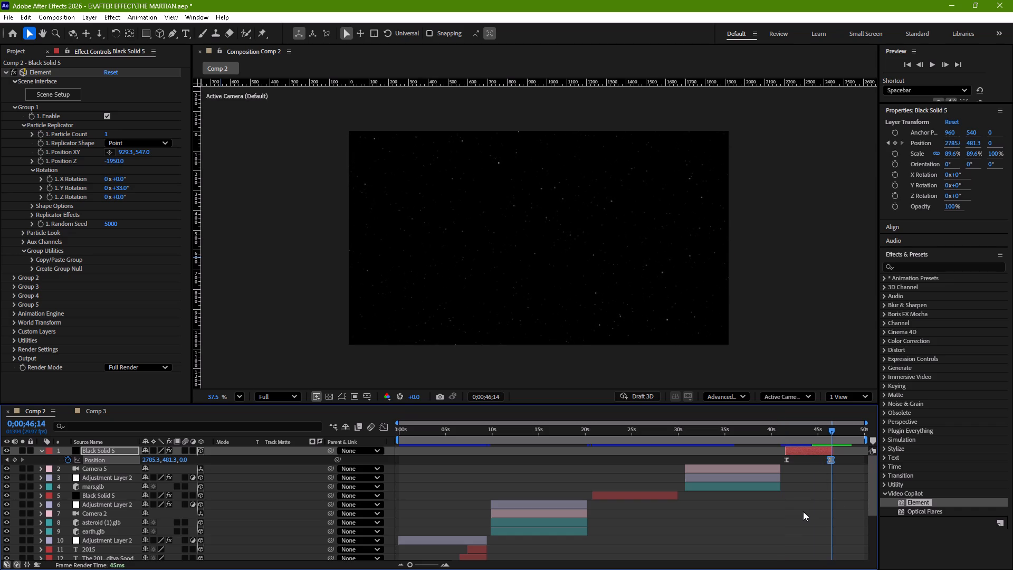
pyautogui.scroll(3, 803, 511)
# Duplicate the animated station layer Black Solid 5 and place the copy directly after the original on the timeline.
pyautogui.click(798, 452)
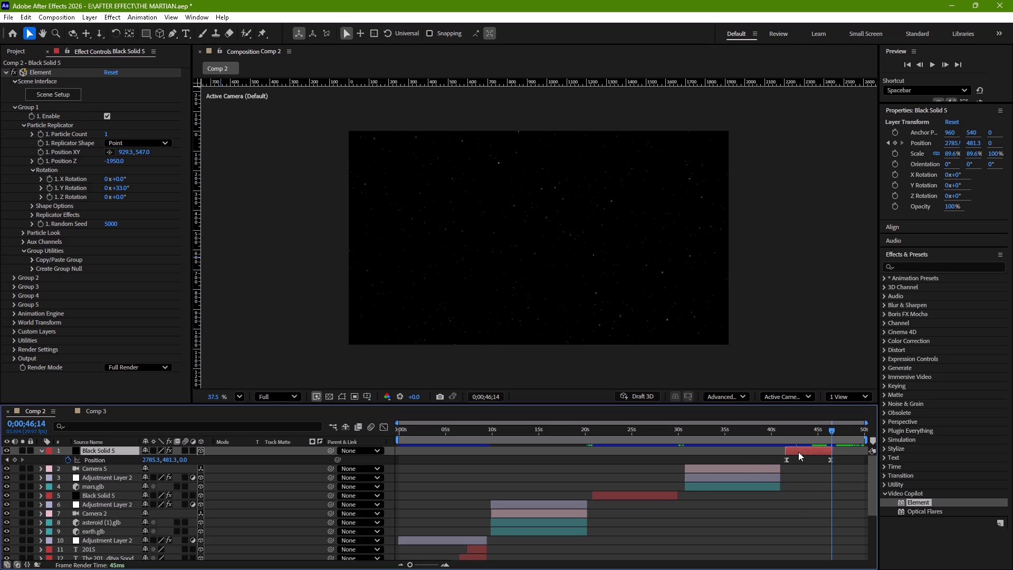
pyautogui.hotkey('ctrl', 'c')
pyautogui.hotkey('ctrl', 'v')
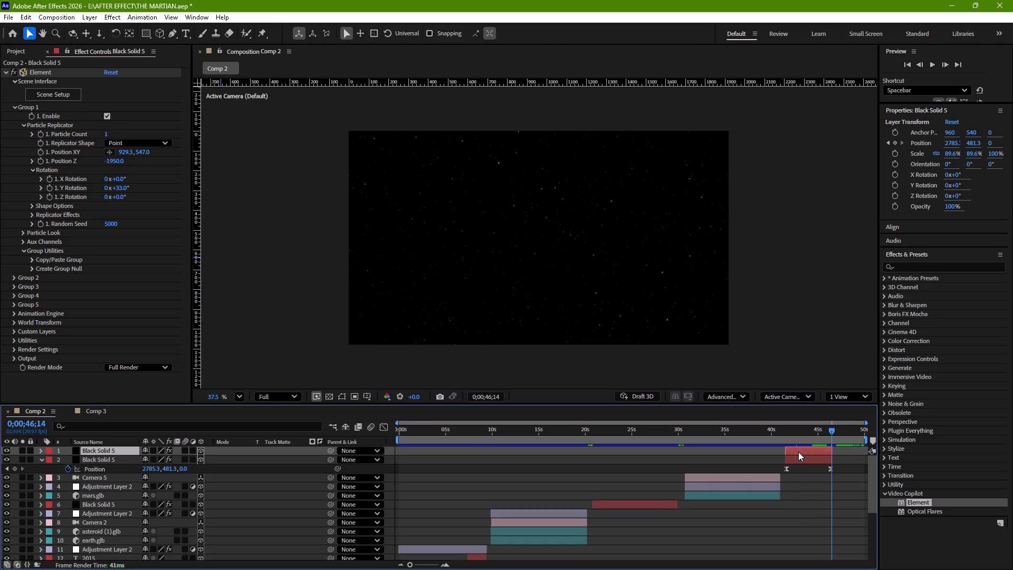
pyautogui.moveTo(805, 452); pyautogui.dragTo(851, 452)
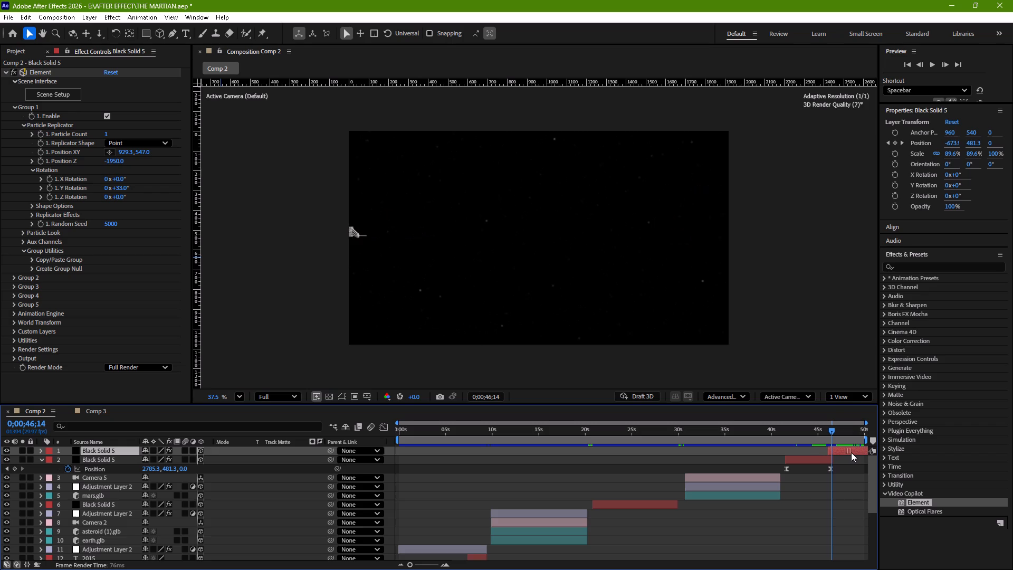
pyautogui.moveTo(851, 452); pyautogui.dragTo(854, 453)
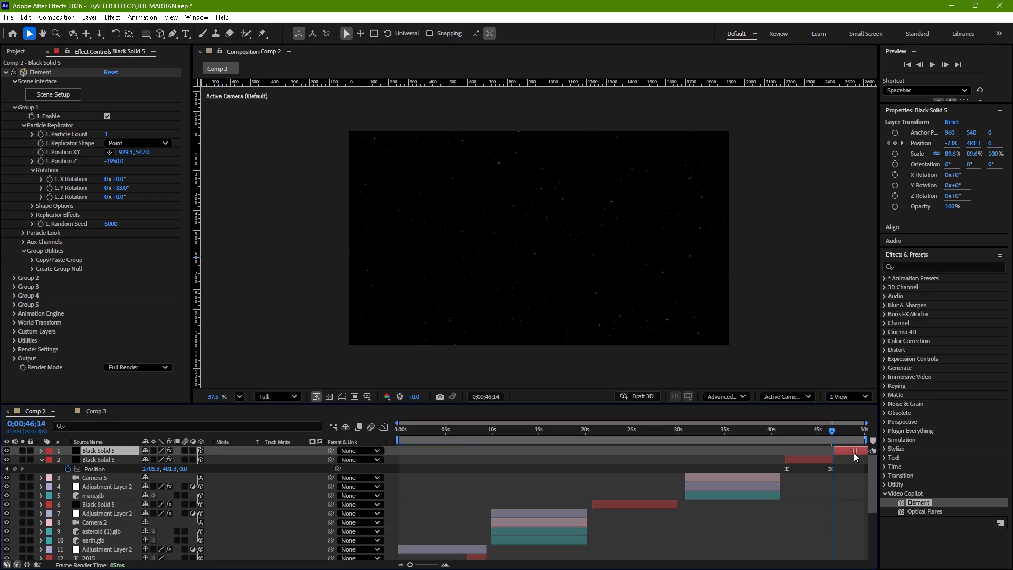
pyautogui.moveTo(854, 453); pyautogui.dragTo(854, 453)
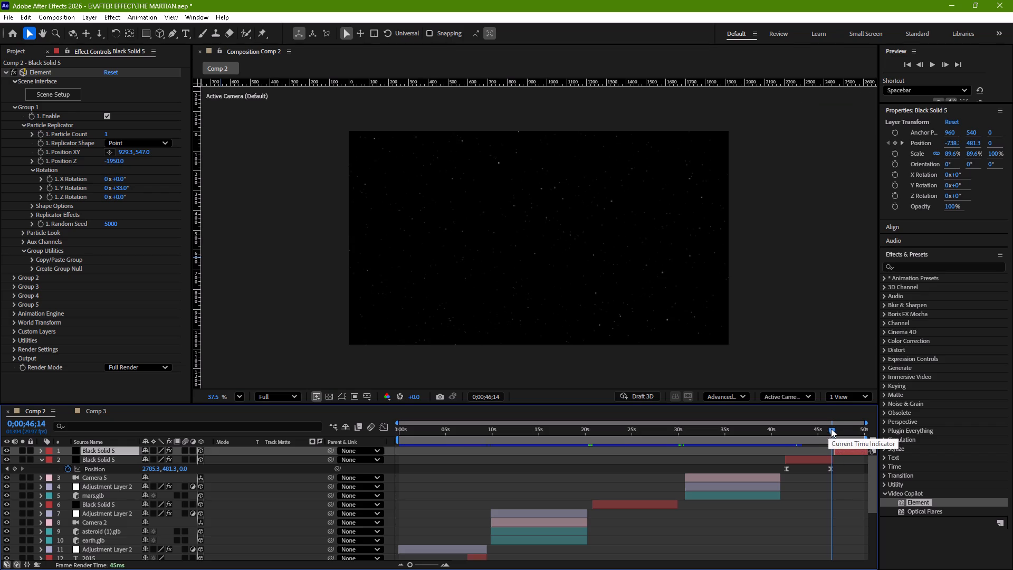
# Remove the copy's Position keyframes at a moment when the station is in frame, and start the copy at about 0;00;47;00.
pyautogui.moveTo(845, 449); pyautogui.dragTo(815, 452)
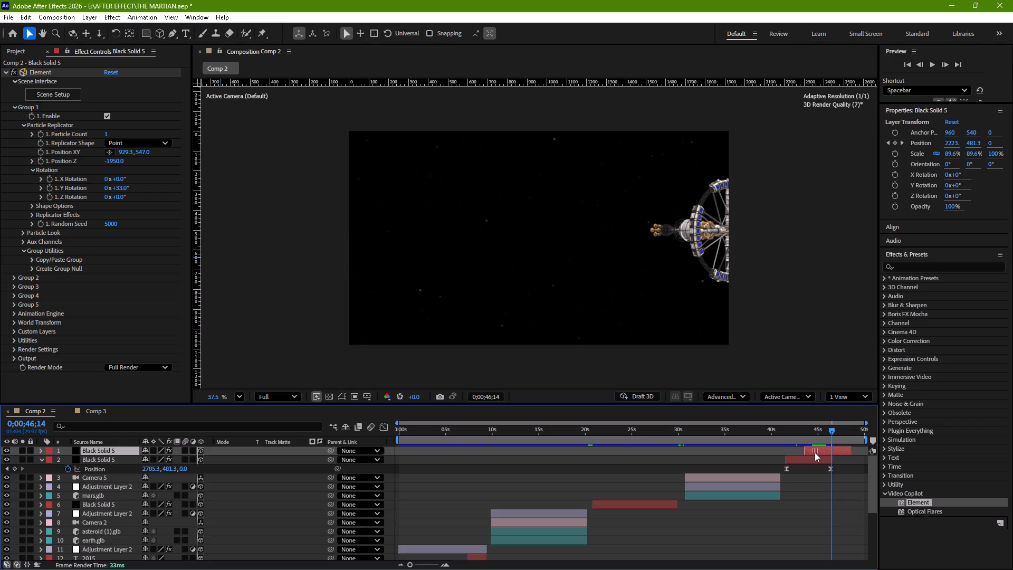
pyautogui.moveTo(815, 452); pyautogui.dragTo(816, 452)
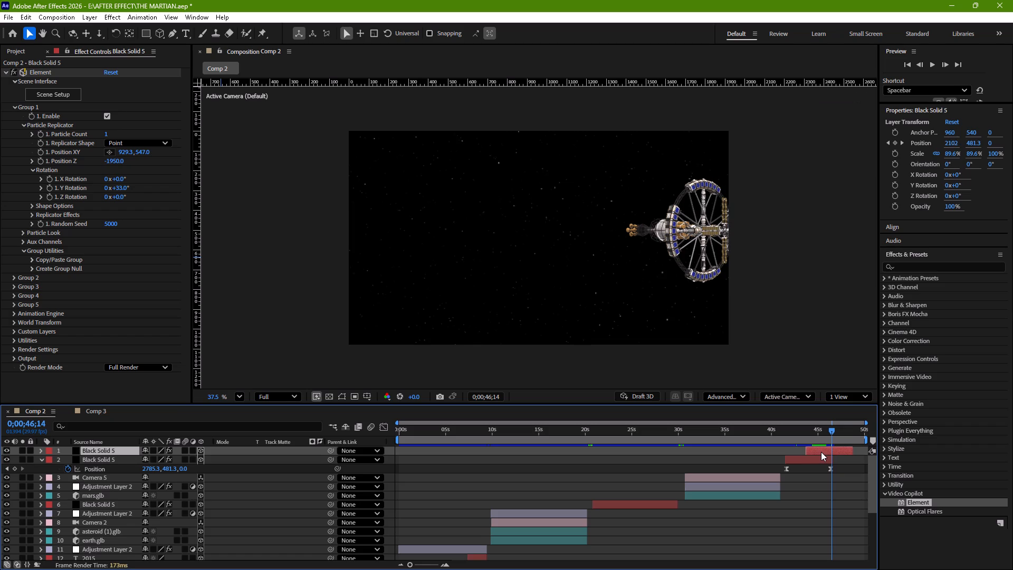
pyautogui.click(821, 452)
pyautogui.press('p')
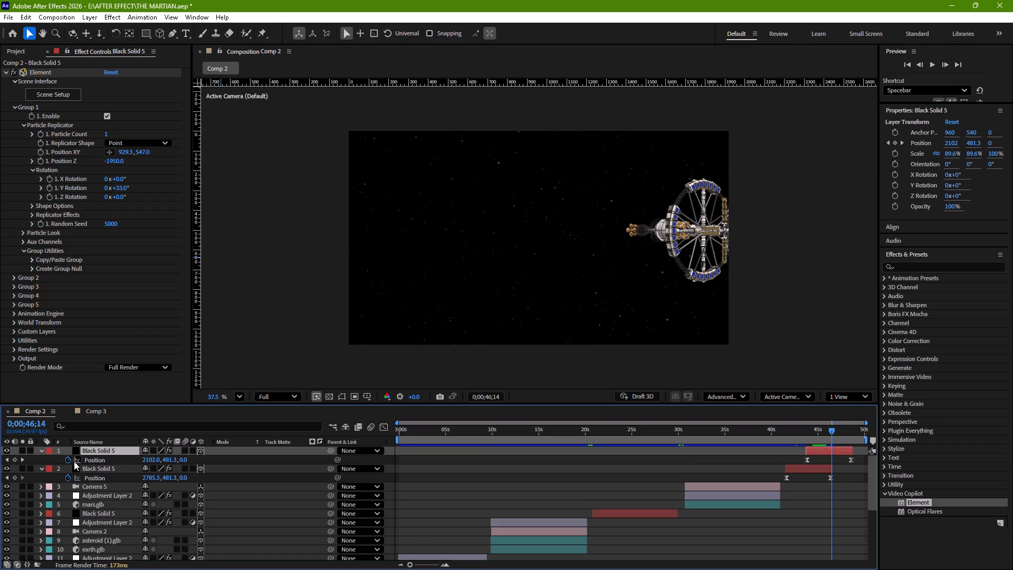
pyautogui.click(69, 459)
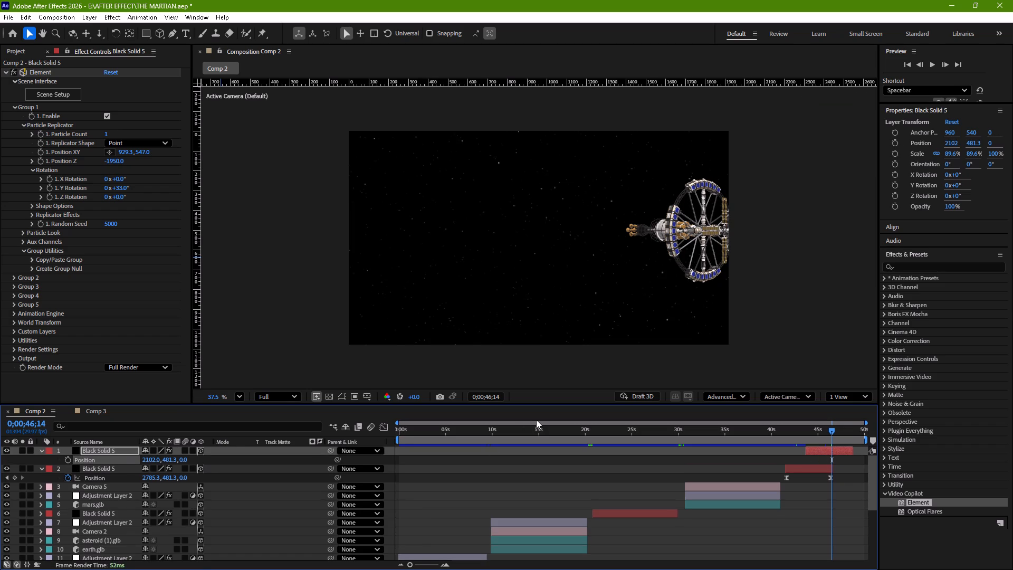
pyautogui.click(831, 431)
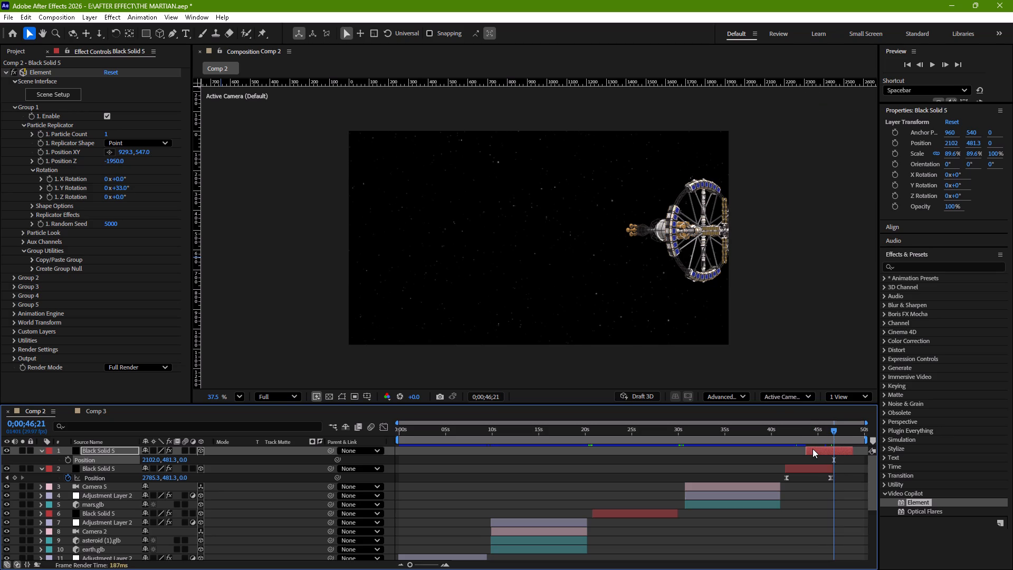
pyautogui.moveTo(813, 449); pyautogui.dragTo(842, 450)
pyautogui.click(834, 430)
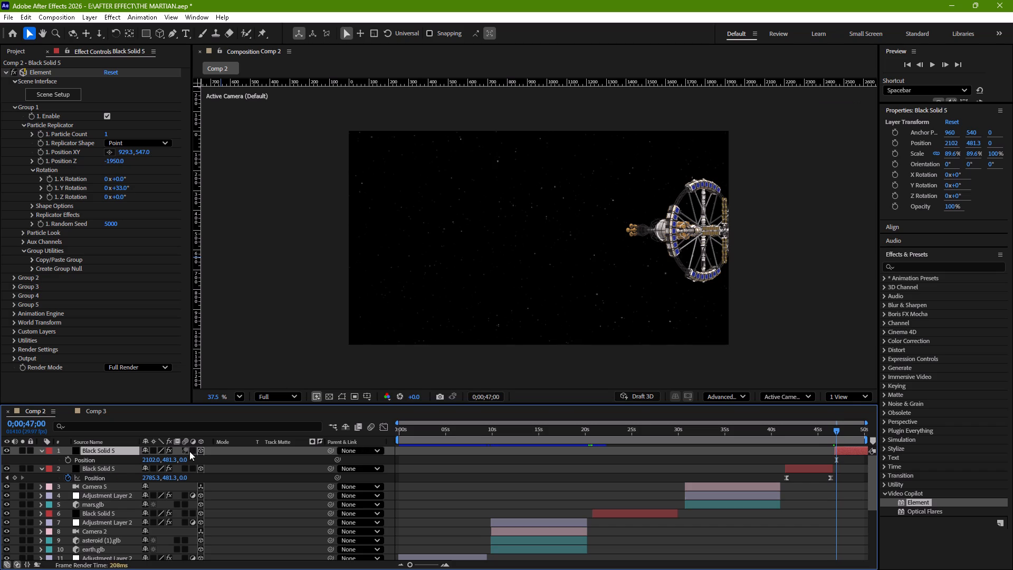
# Reposition the duplicated station to about 1617.7, 396 and turn its Group 1 Y Rotation to 103°.
pyautogui.moveTo(151, 459); pyautogui.dragTo(30, 464)
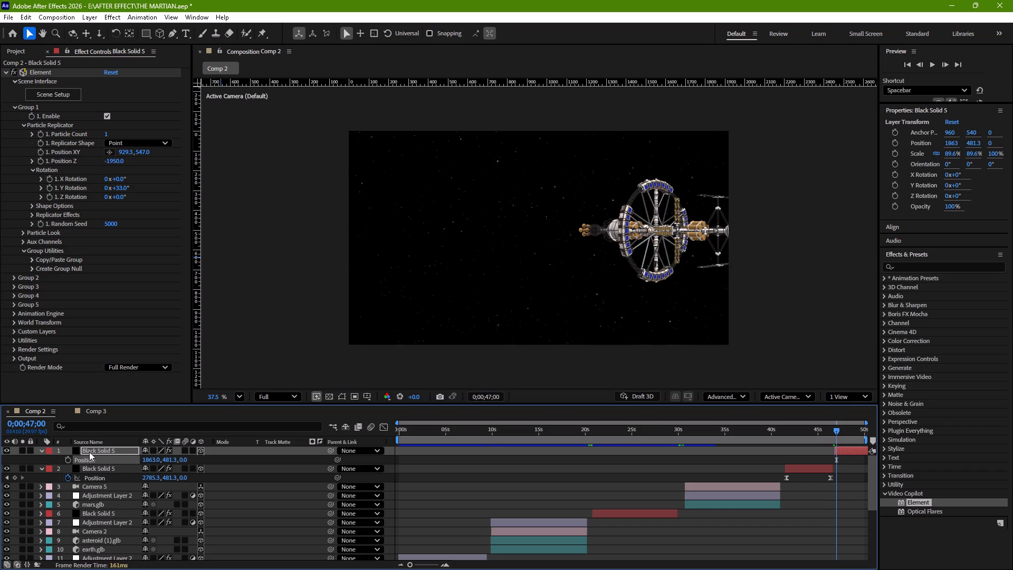
pyautogui.moveTo(694, 232); pyautogui.dragTo(512, 230)
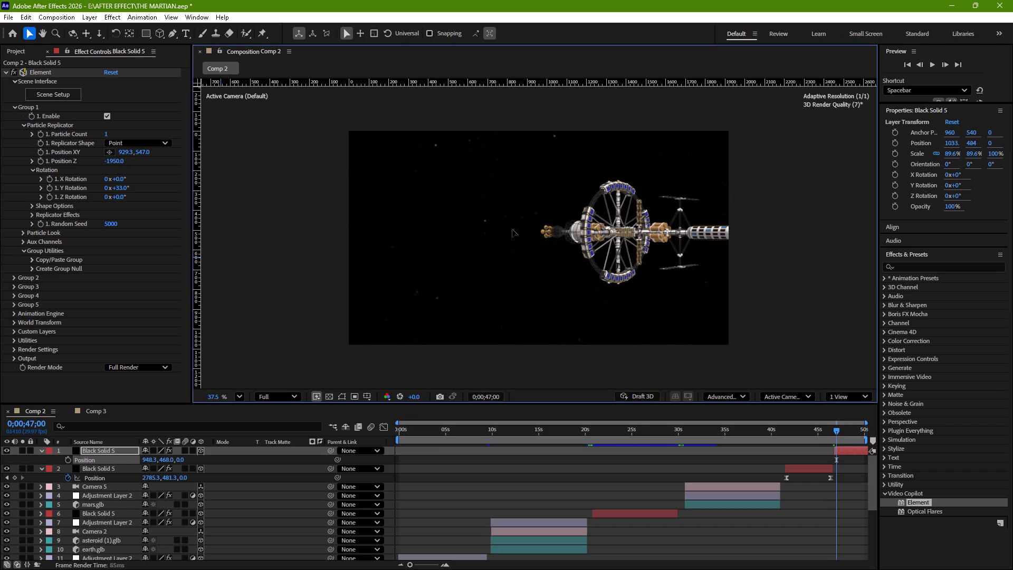
pyautogui.moveTo(512, 230); pyautogui.dragTo(486, 222)
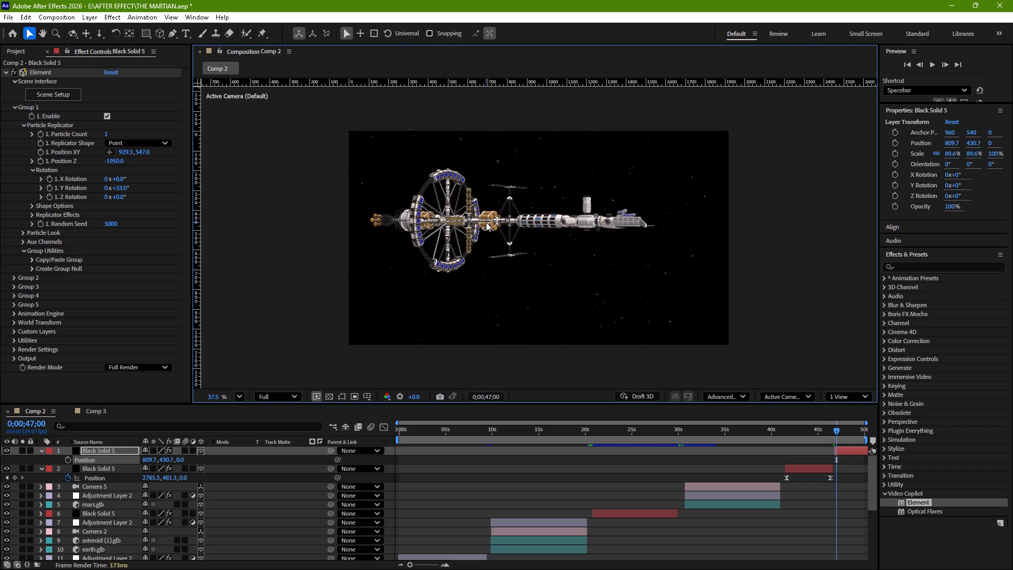
pyautogui.moveTo(122, 187); pyautogui.dragTo(142, 185)
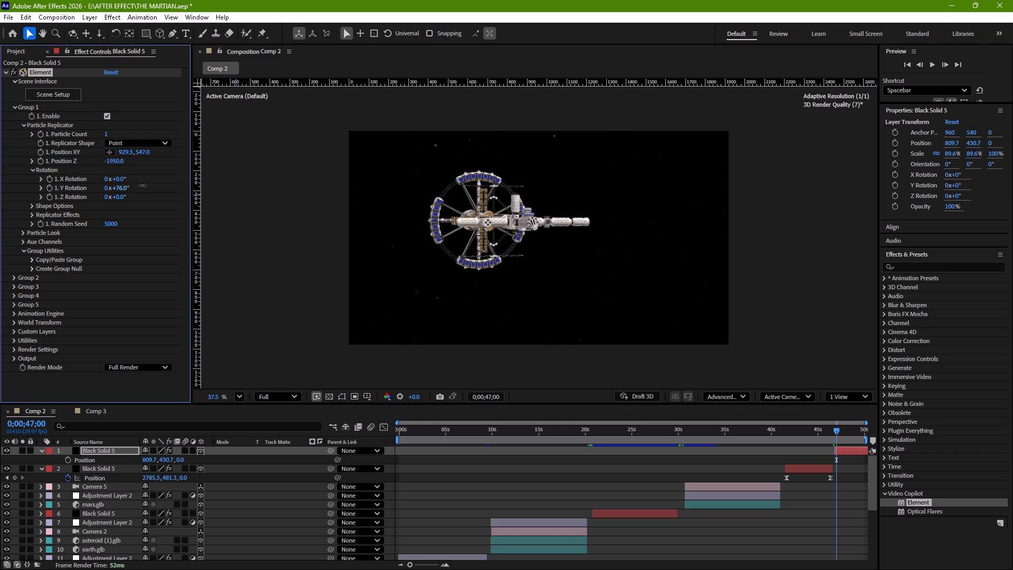
pyautogui.moveTo(142, 185); pyautogui.dragTo(163, 182)
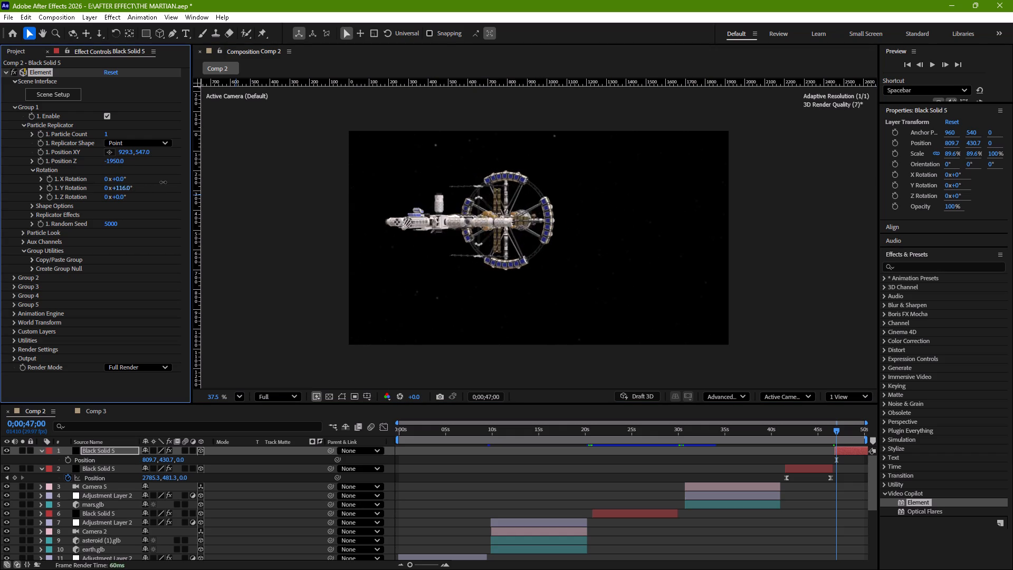
pyautogui.moveTo(163, 182); pyautogui.dragTo(159, 182)
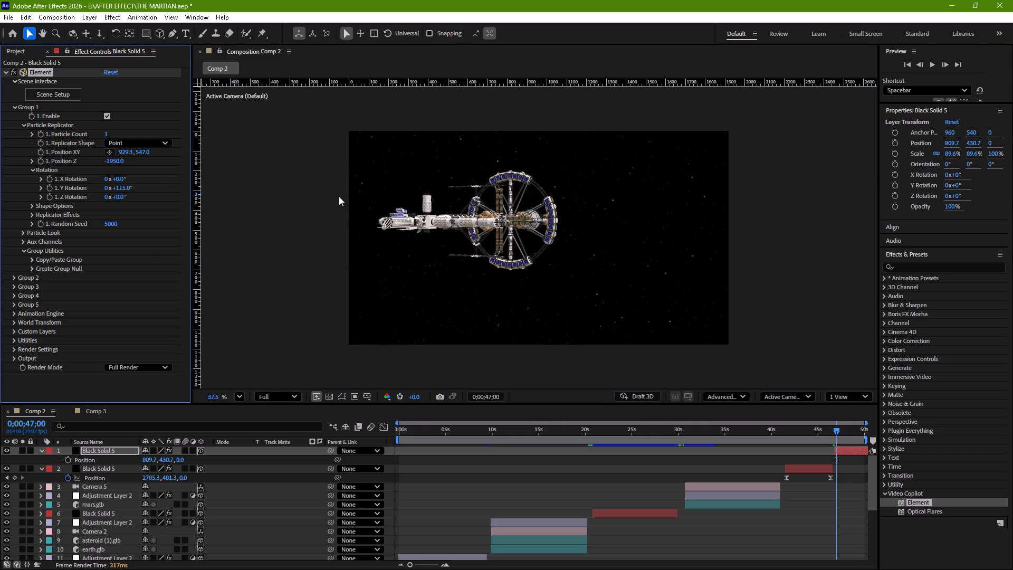
pyautogui.moveTo(498, 220); pyautogui.dragTo(666, 202)
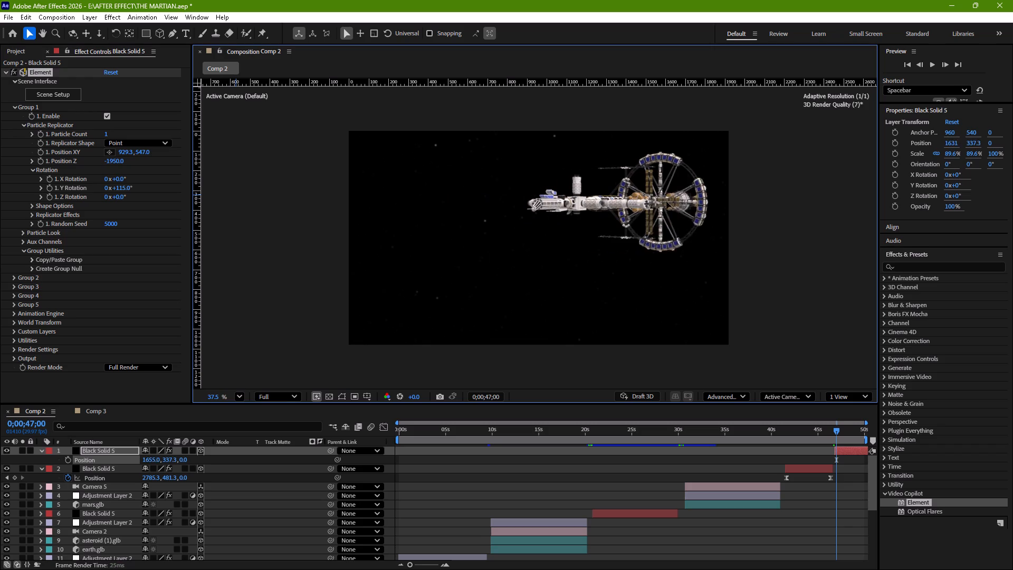
pyautogui.moveTo(666, 202); pyautogui.dragTo(657, 213)
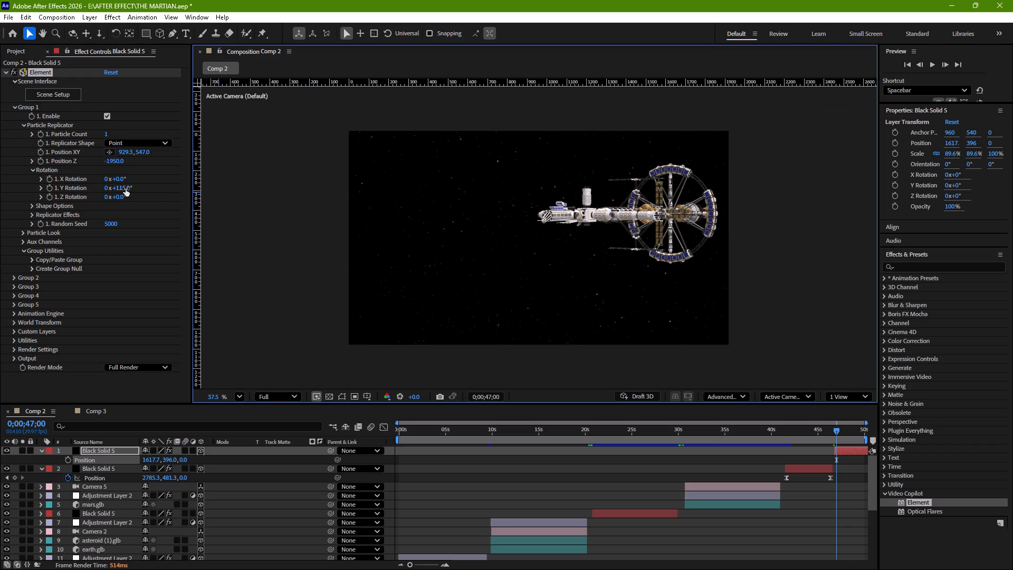
pyautogui.moveTo(125, 188); pyautogui.dragTo(132, 188)
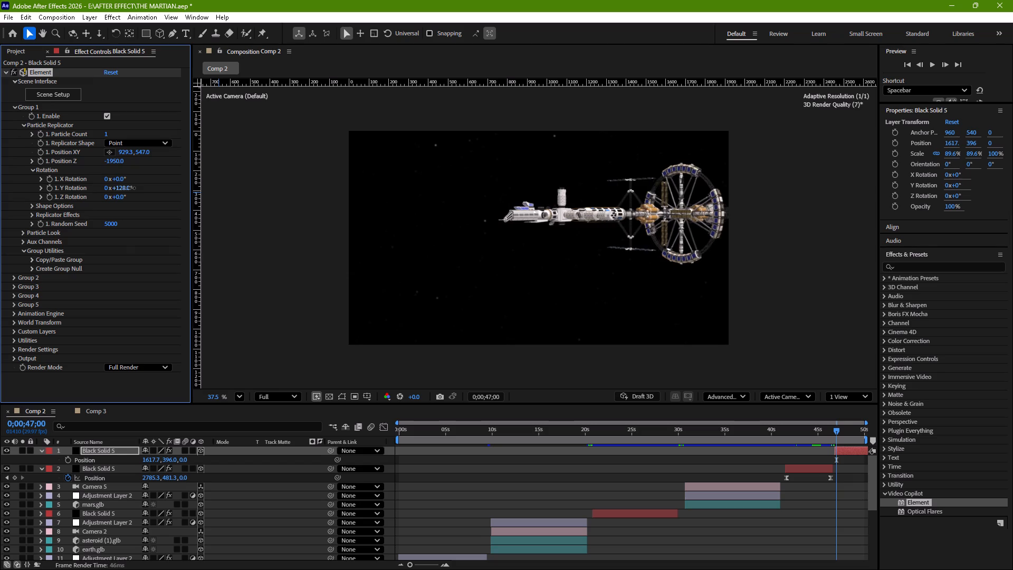
pyautogui.moveTo(132, 188); pyautogui.dragTo(119, 188)
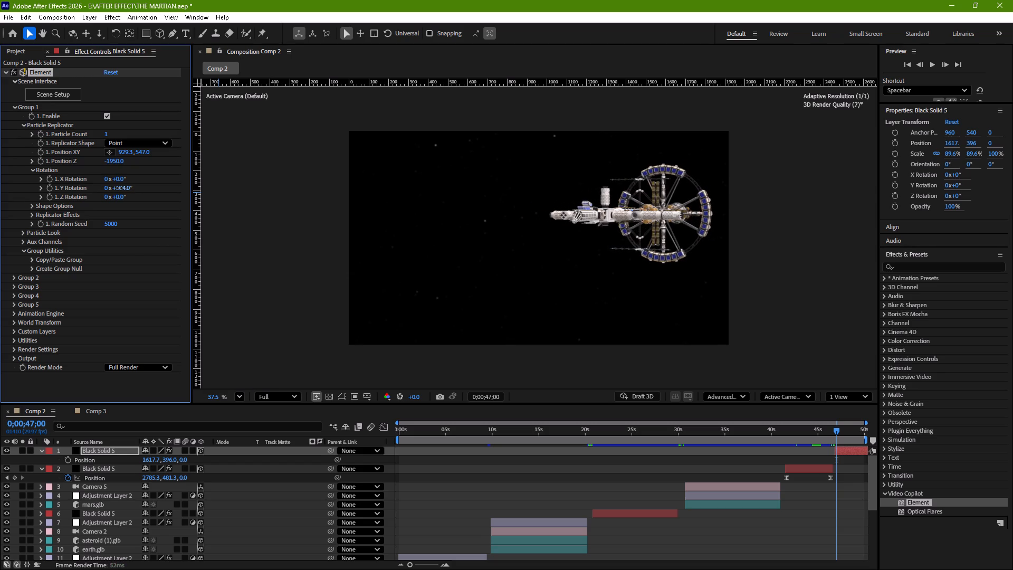
pyautogui.moveTo(119, 188); pyautogui.dragTo(119, 188)
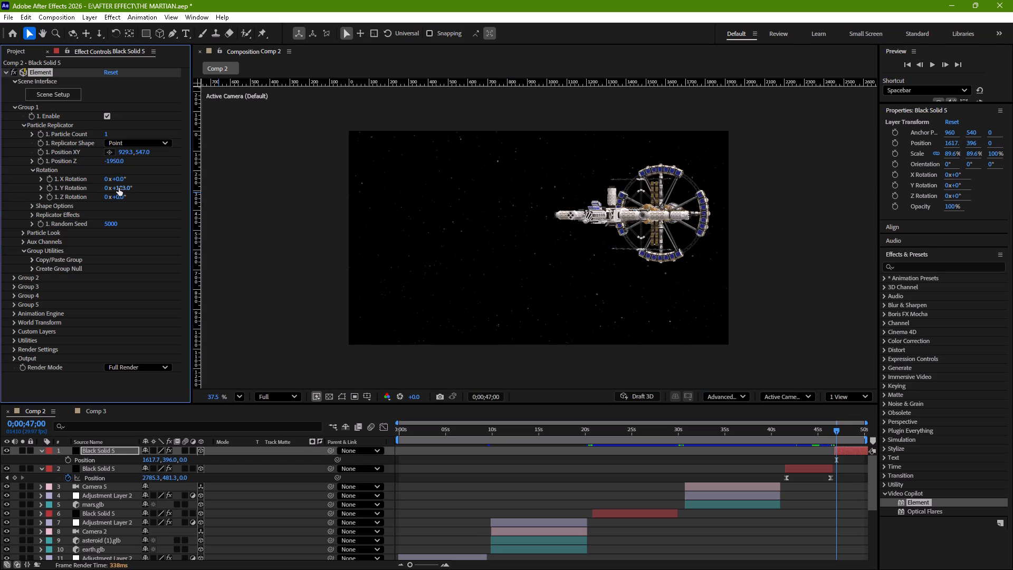
# Animate the copy's Position from 1617.7, 396 at 0;00;46;28 to about 1207, 414.7 at 0;00;49;29, and preview the drift.
pyautogui.click(837, 429)
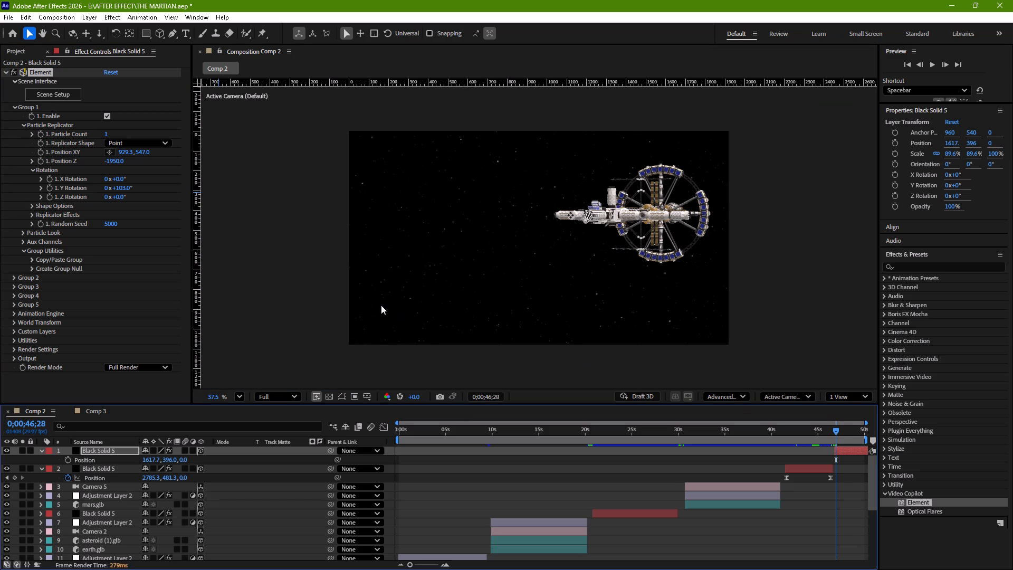
pyautogui.click(69, 461)
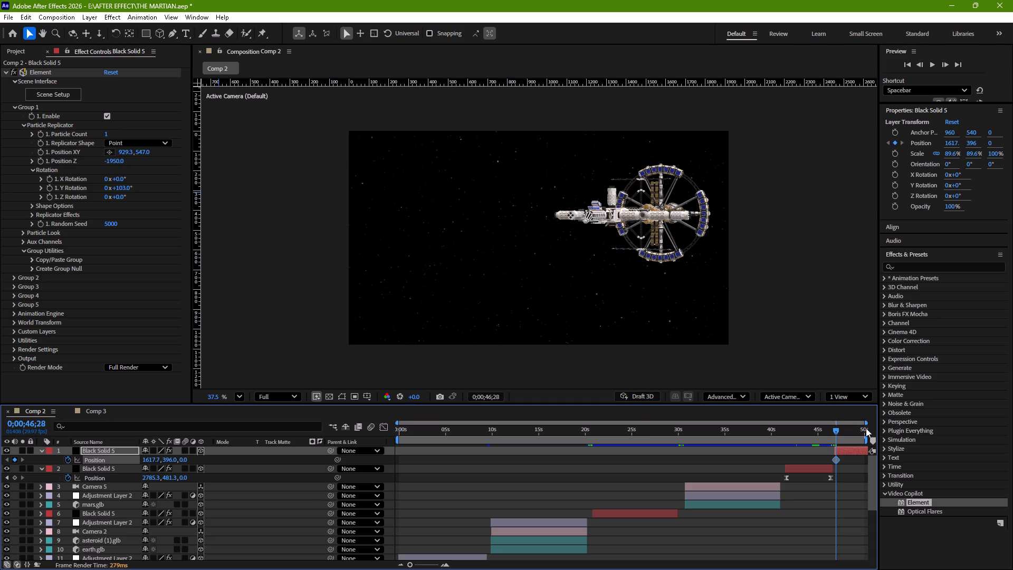
pyautogui.moveTo(835, 430); pyautogui.dragTo(860, 431)
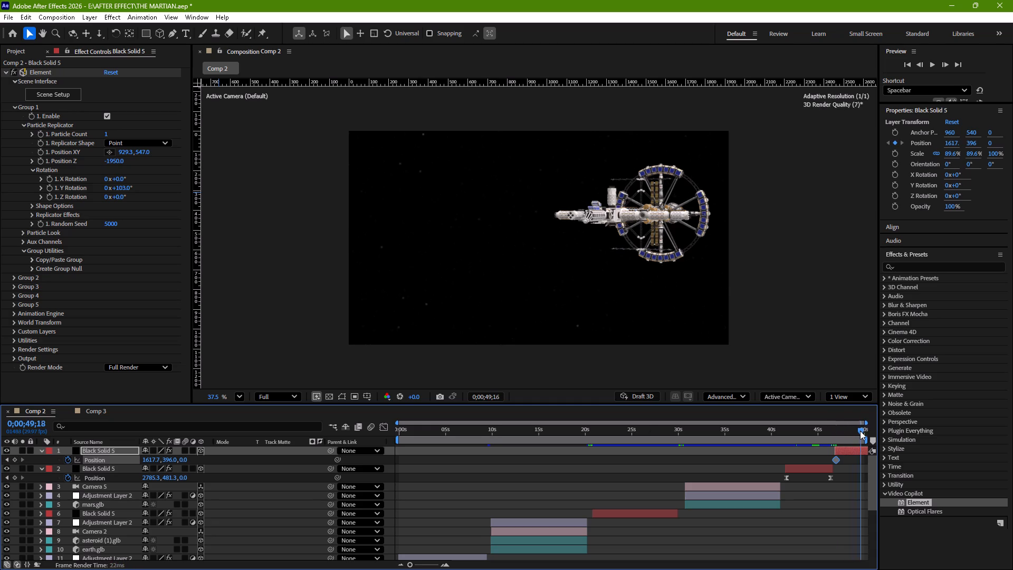
pyautogui.moveTo(860, 431); pyautogui.dragTo(877, 433)
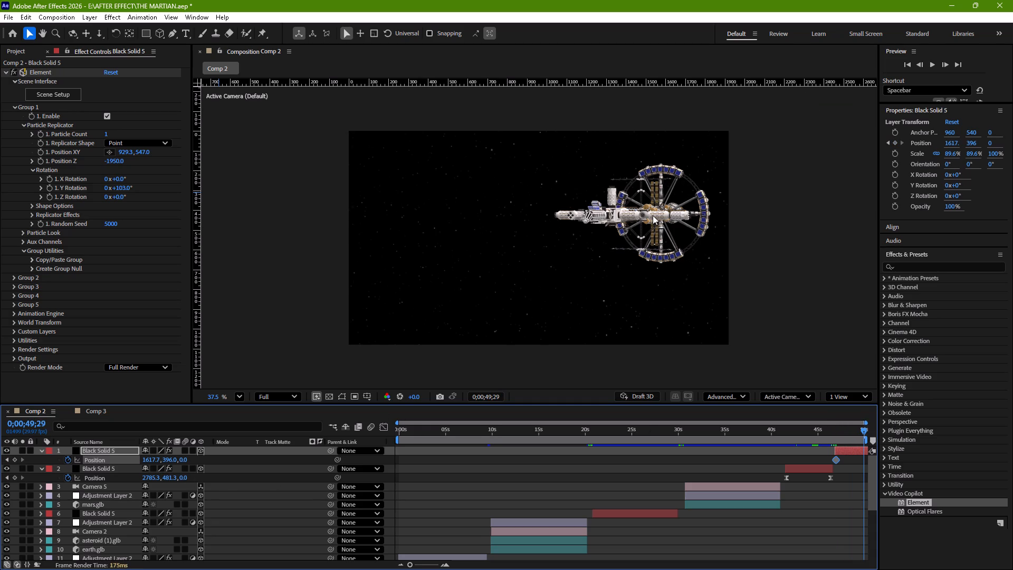
pyautogui.moveTo(653, 215); pyautogui.dragTo(639, 217)
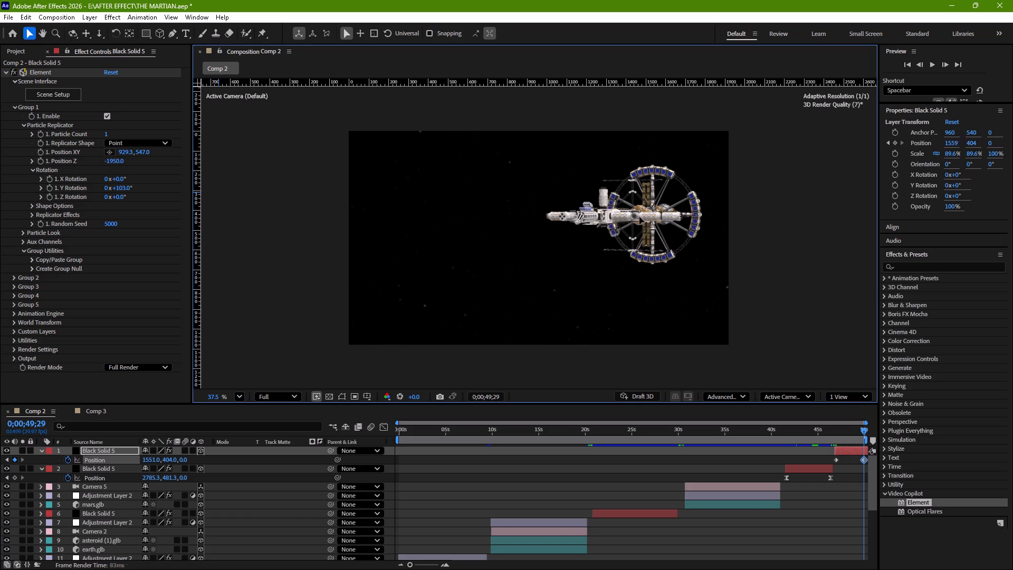
pyautogui.moveTo(639, 217); pyautogui.dragTo(580, 218)
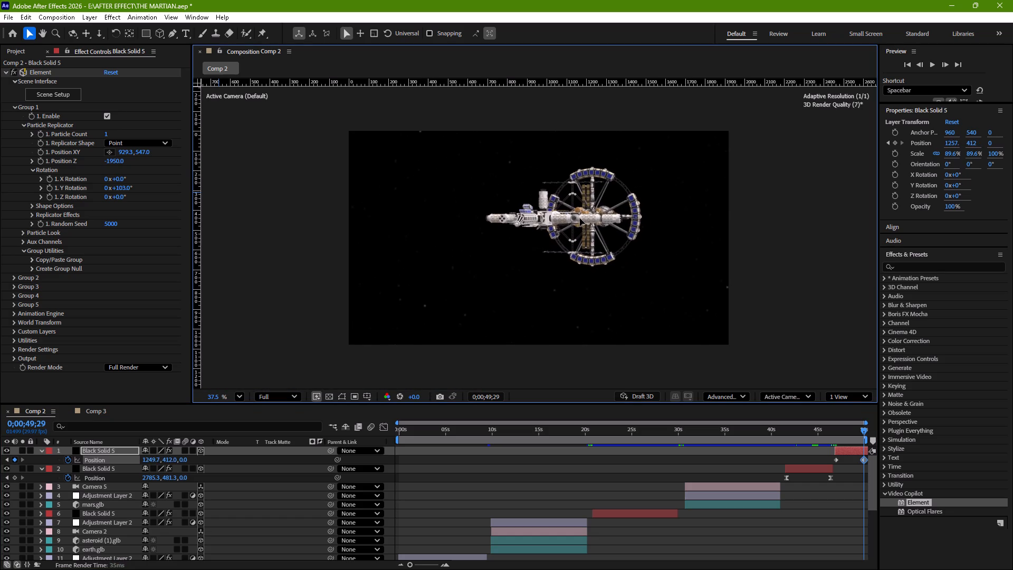
pyautogui.moveTo(580, 218); pyautogui.dragTo(571, 219)
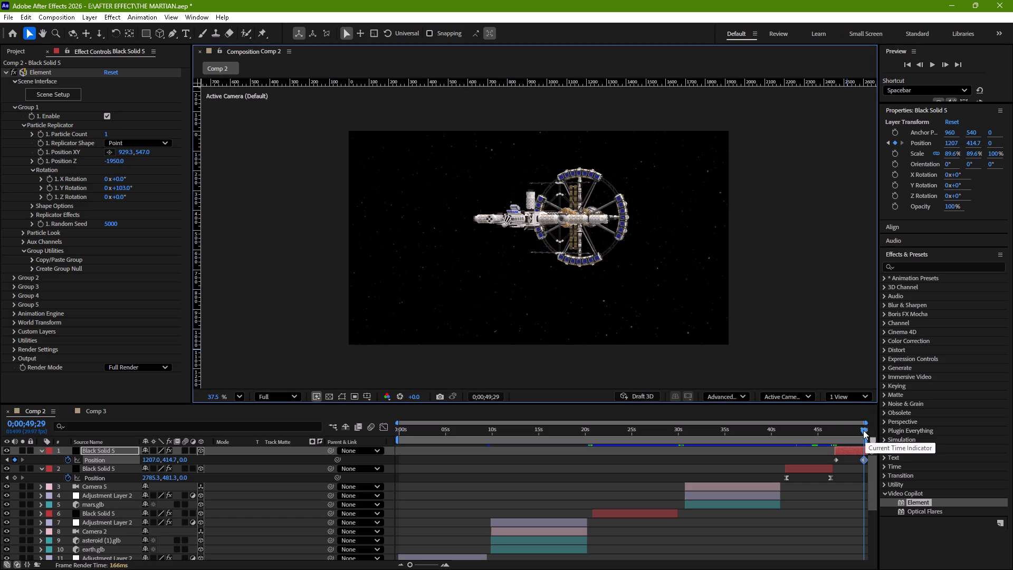
pyautogui.moveTo(863, 430); pyautogui.dragTo(837, 432)
pyautogui.press('space')
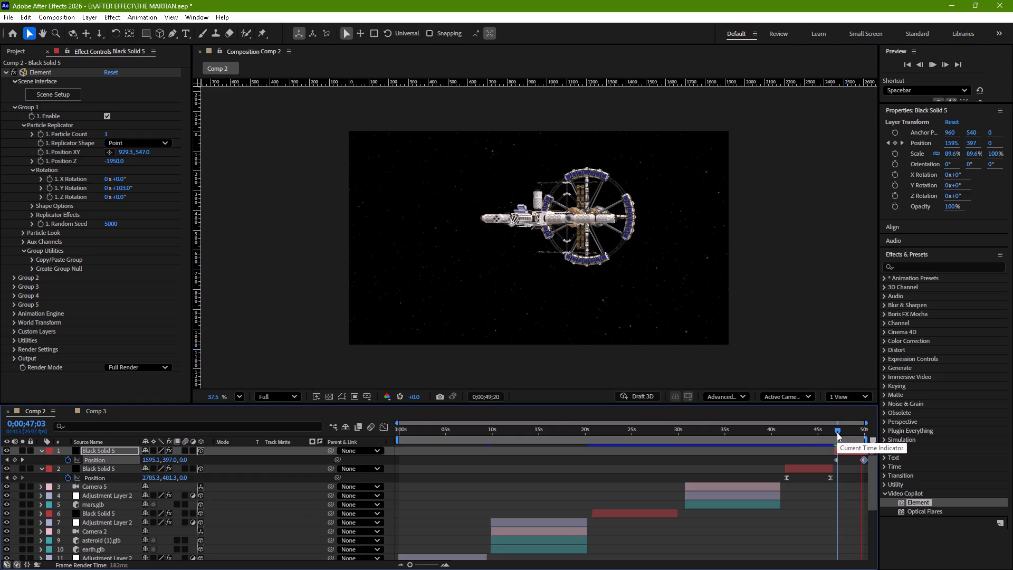
pyautogui.press('space')
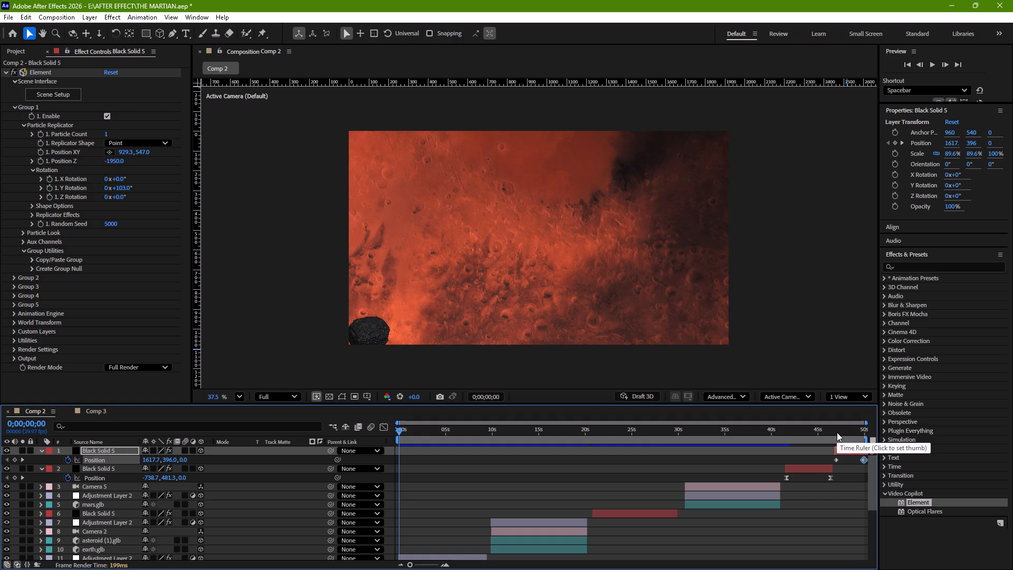
# Delete the duplicated station layer, the copy of Black Solid 5 that starts at about 0;00;47;00.
pyautogui.press('space')
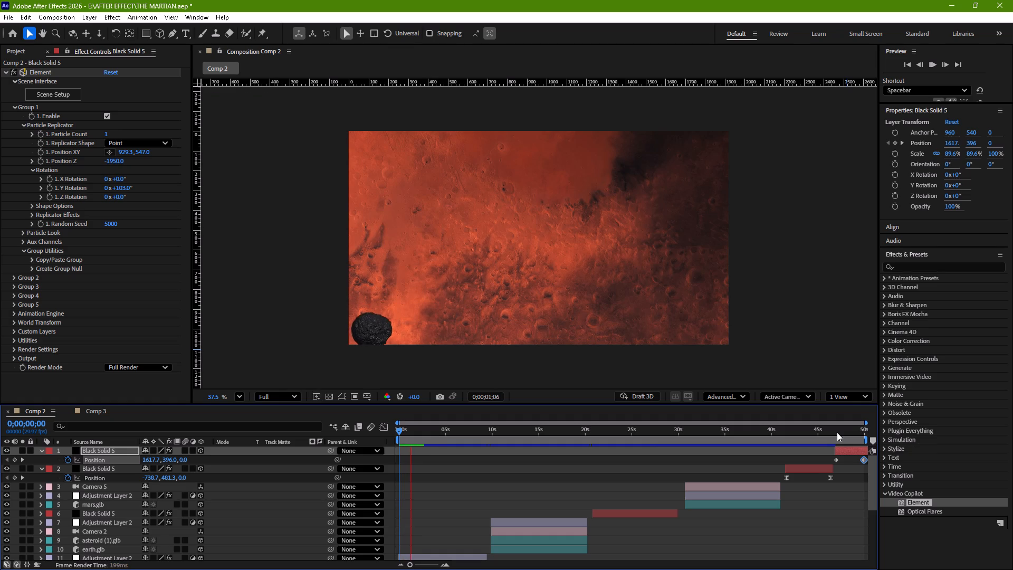
pyautogui.press('space')
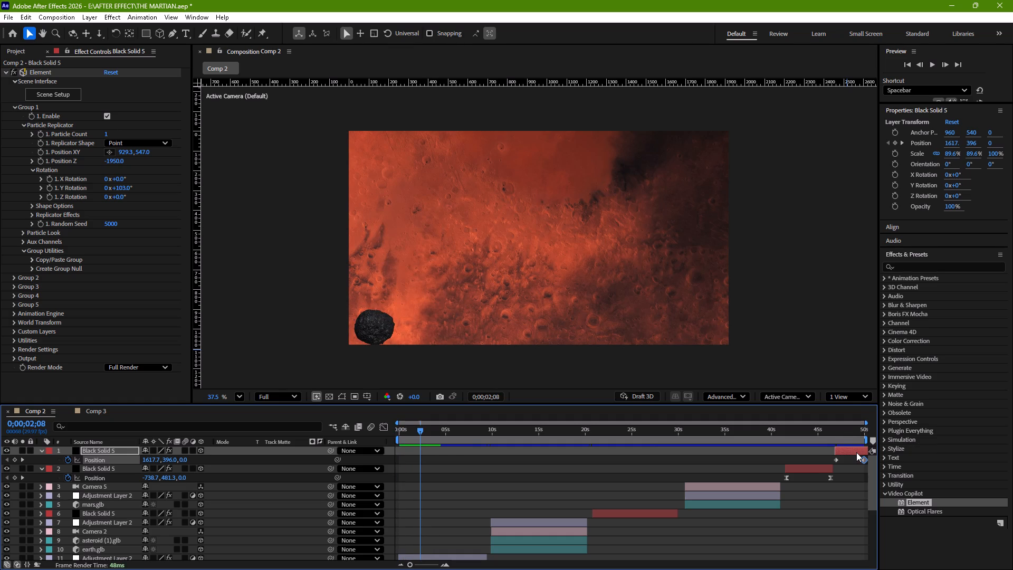
pyautogui.click(856, 452)
pyautogui.press('Delete')
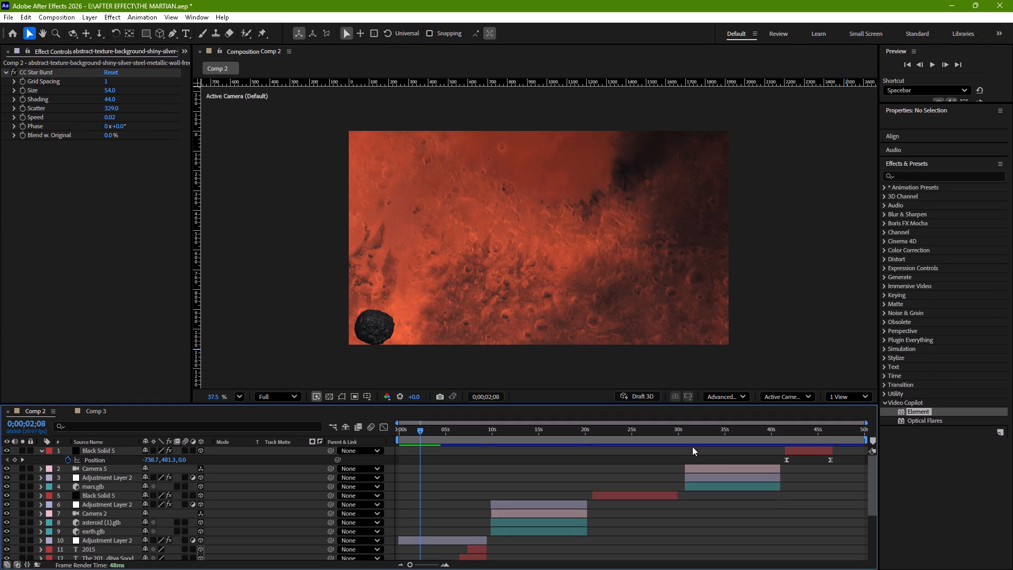
# Preview the sequence from the THE MARTIAN title into the asteroid and Earth shot, replaying the transition from about 0;00;09;23.
pyautogui.press('space')
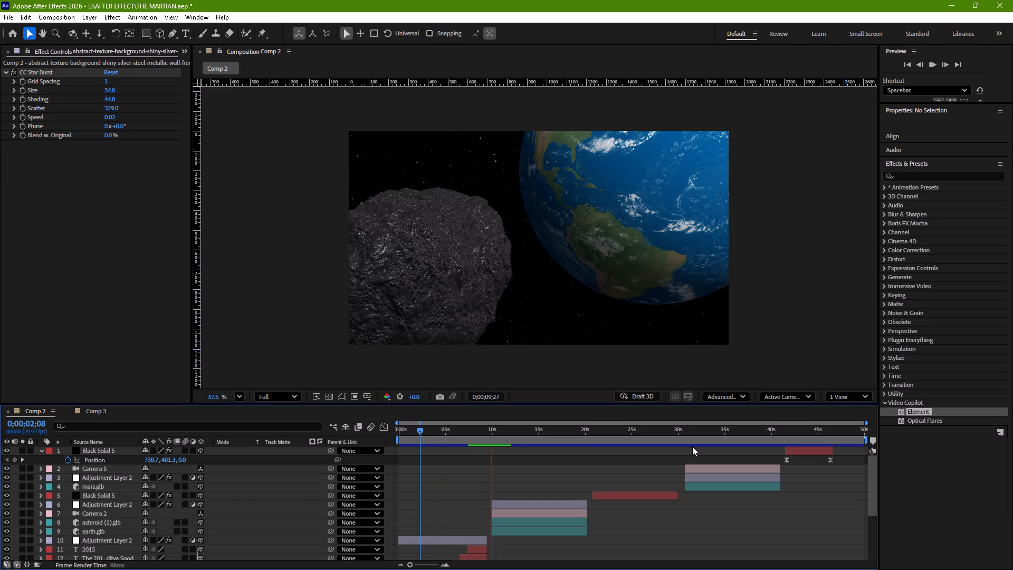
pyautogui.press('space')
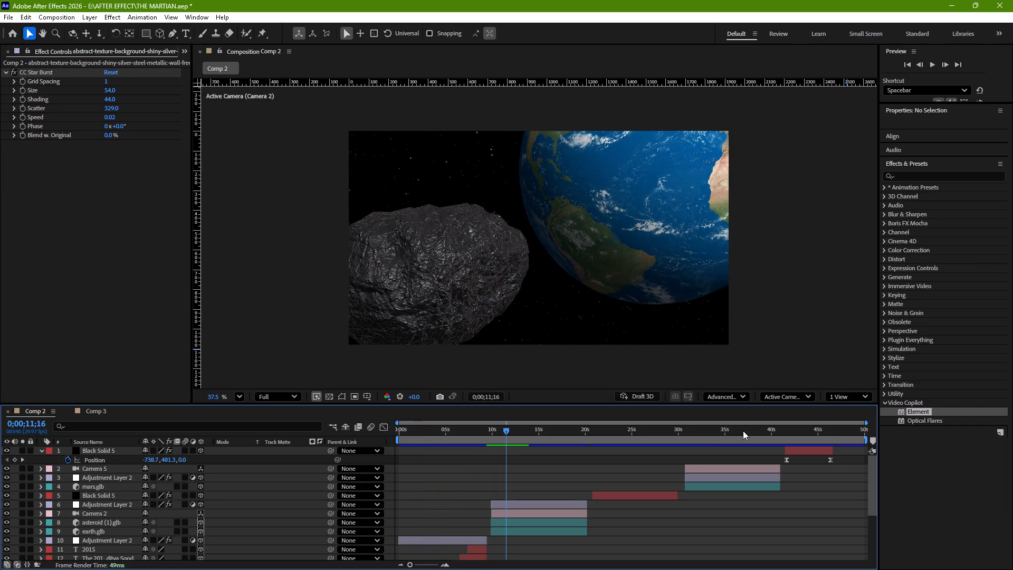
pyautogui.moveTo(505, 429); pyautogui.dragTo(484, 432)
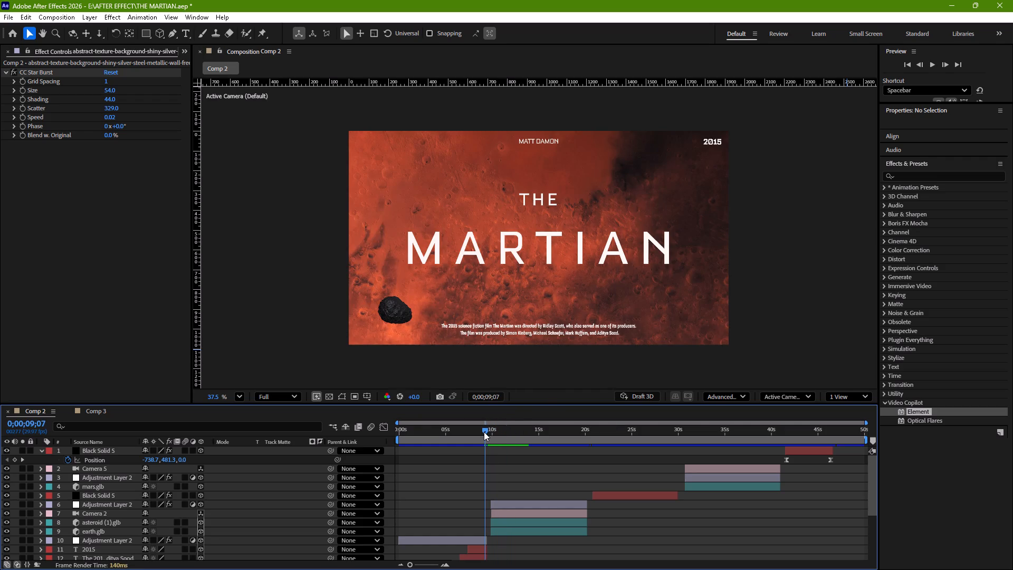
pyautogui.moveTo(484, 432); pyautogui.dragTo(489, 432)
pyautogui.press('space')
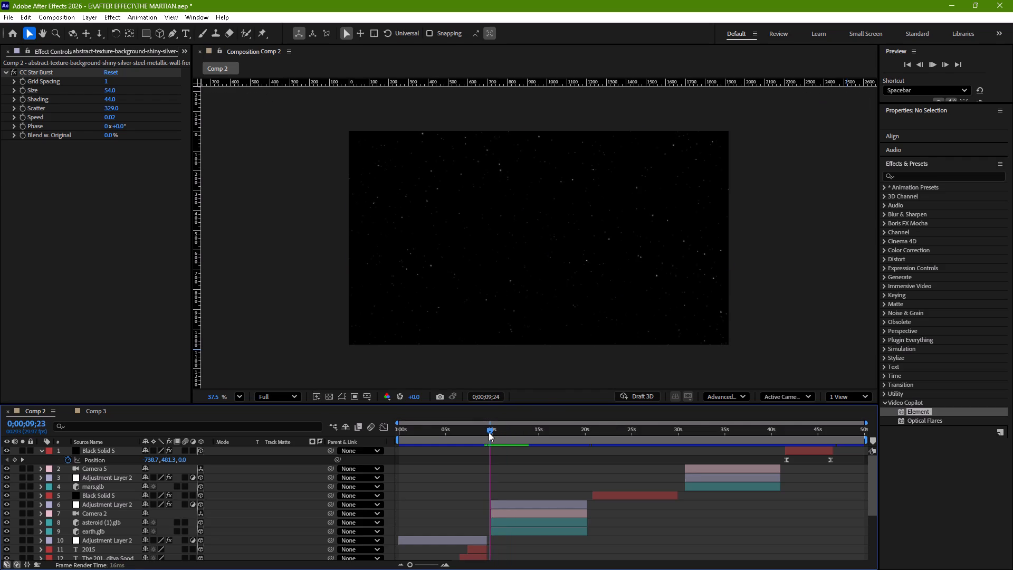
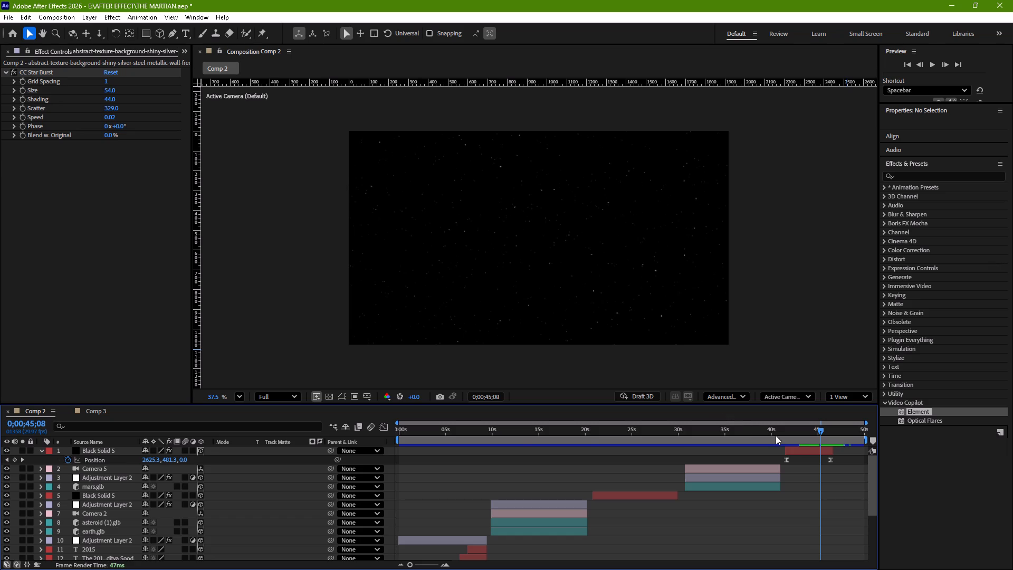
# Remove the Position keyframes from the last station layer, the top Black Solid 5, and place the station at about 905.7, 492.
pyautogui.click(800, 448)
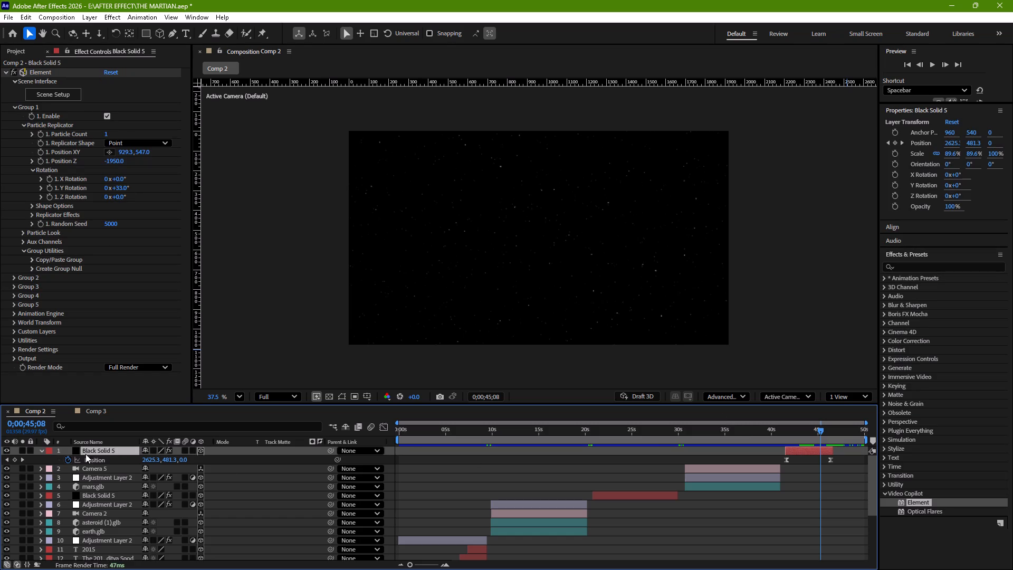
pyautogui.click(70, 460)
pyautogui.moveTo(144, 458); pyautogui.dragTo(0, 470)
pyautogui.moveTo(714, 230); pyautogui.dragTo(662, 235)
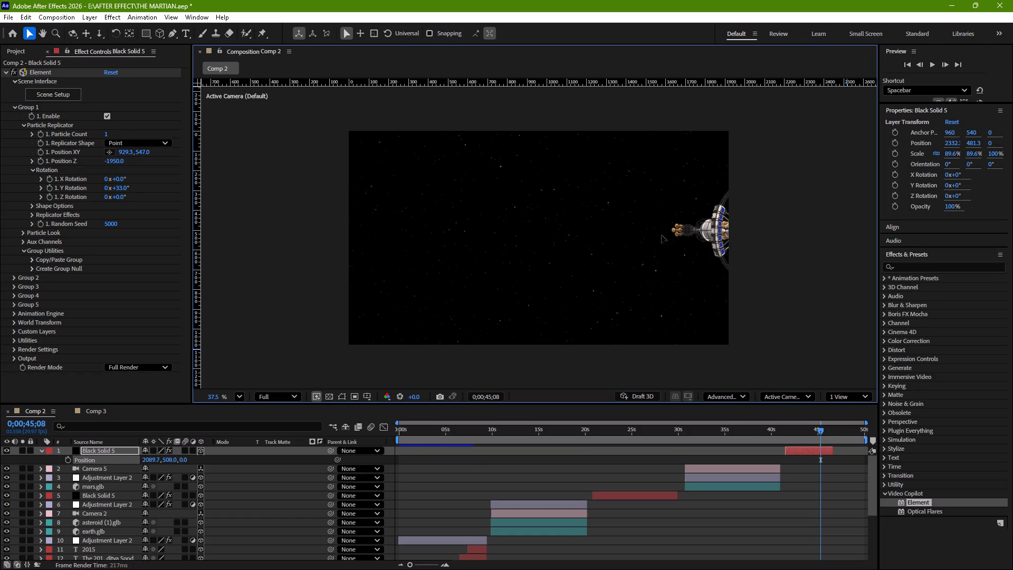
pyautogui.moveTo(662, 235); pyautogui.dragTo(442, 231)
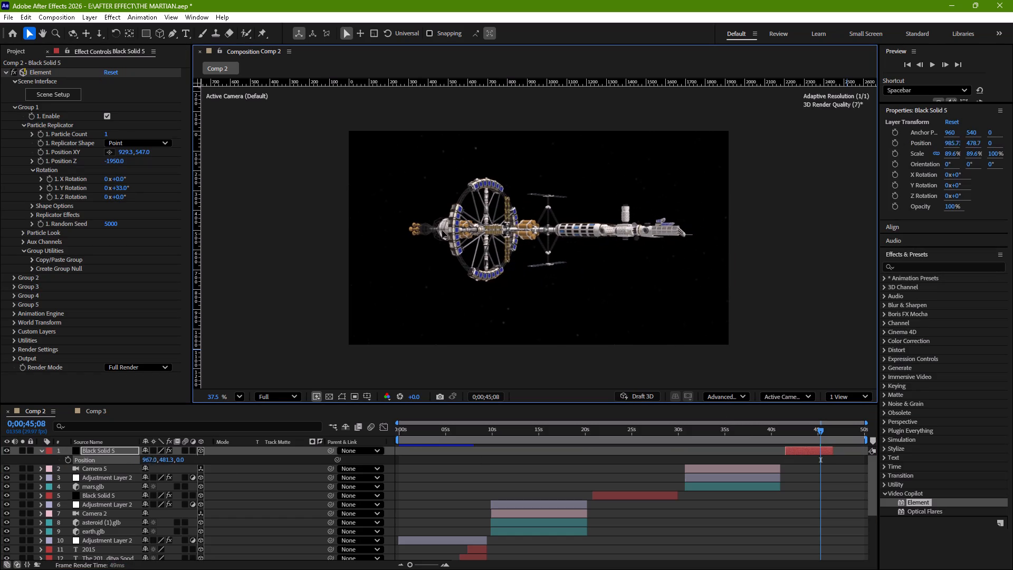
pyautogui.moveTo(442, 231); pyautogui.dragTo(432, 232)
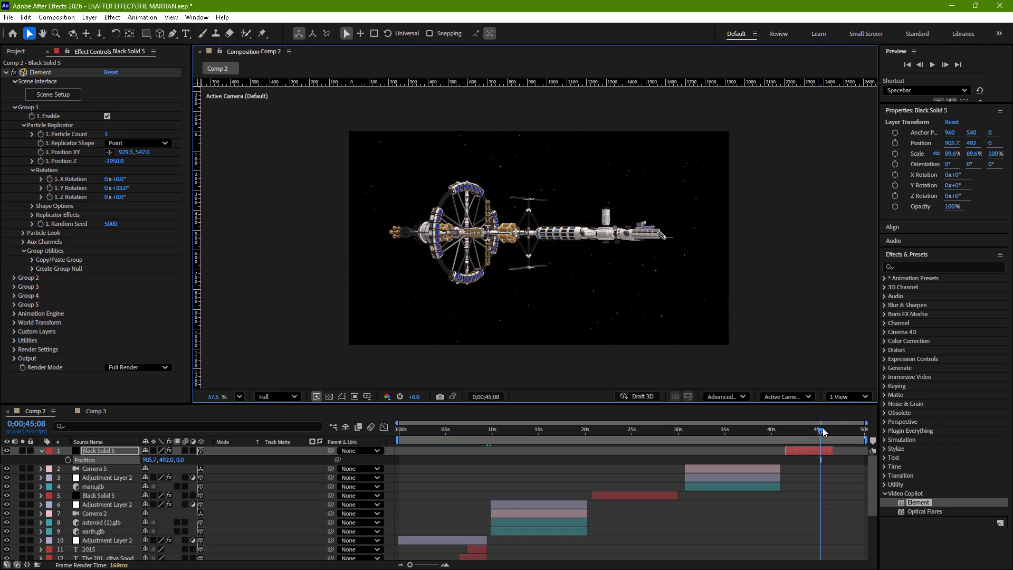
# At the station layer's start, 0;00;41;18, enlarge its Scale to about 179.6, 179.6, 200.4%.
pyautogui.moveTo(821, 430); pyautogui.dragTo(791, 440)
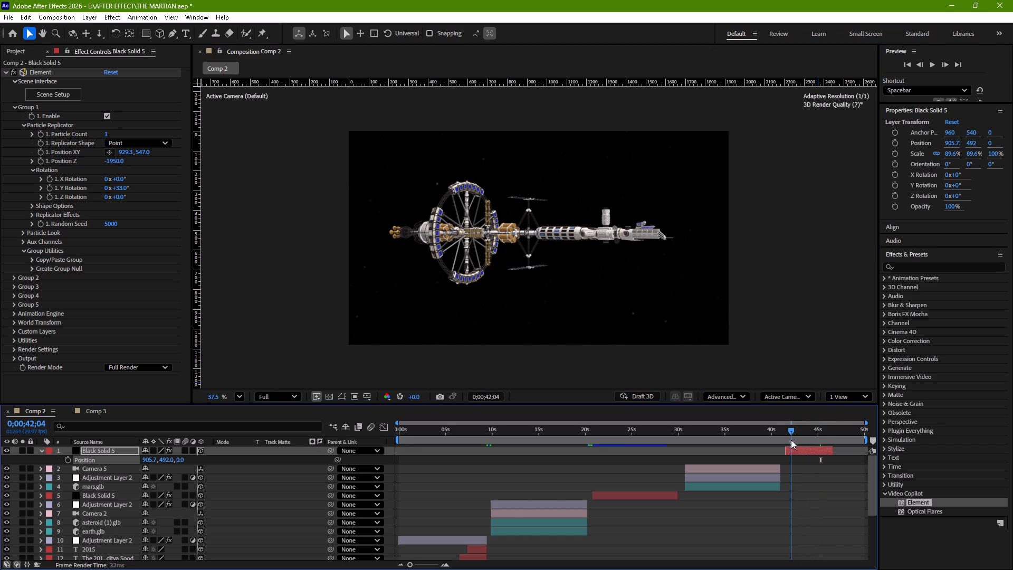
pyautogui.moveTo(791, 440); pyautogui.dragTo(787, 441)
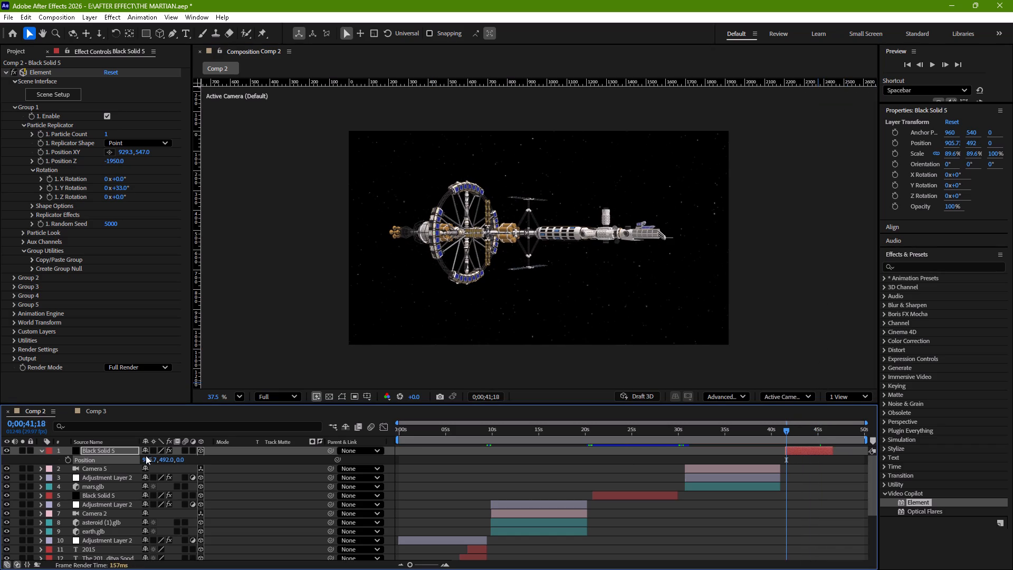
pyautogui.click(126, 451)
pyautogui.press('s')
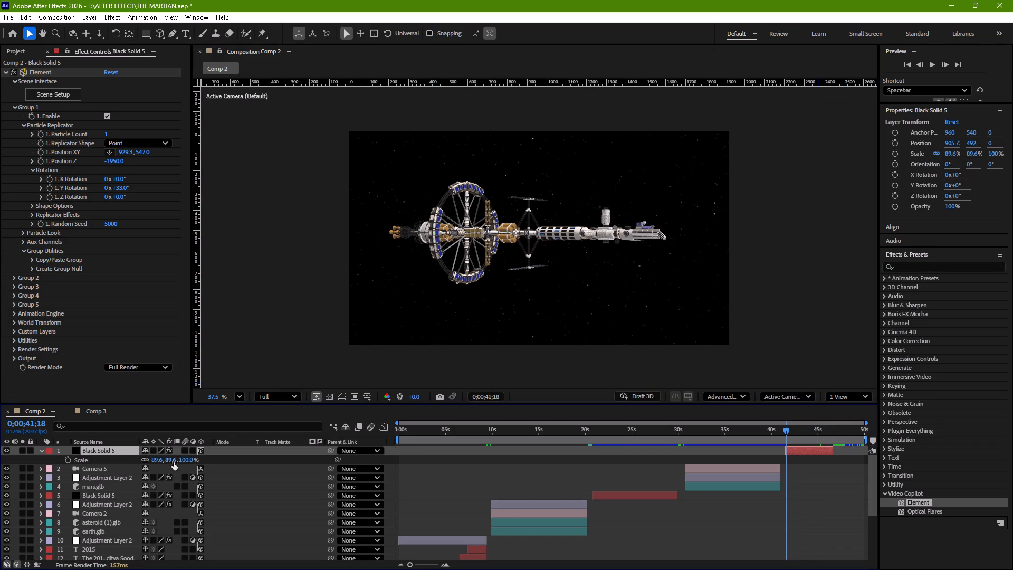
pyautogui.moveTo(169, 461); pyautogui.dragTo(205, 461)
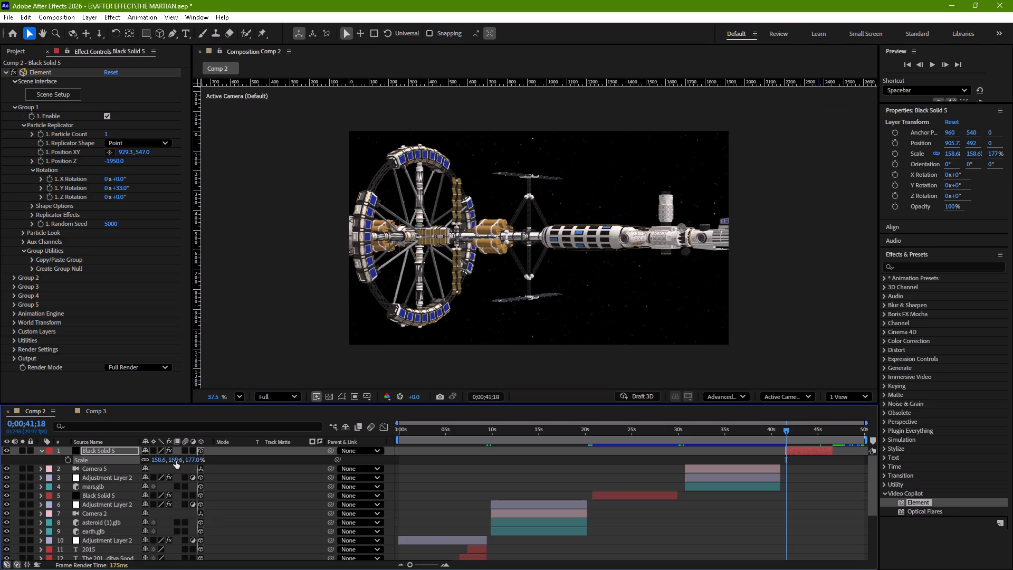
pyautogui.moveTo(176, 461); pyautogui.dragTo(219, 459)
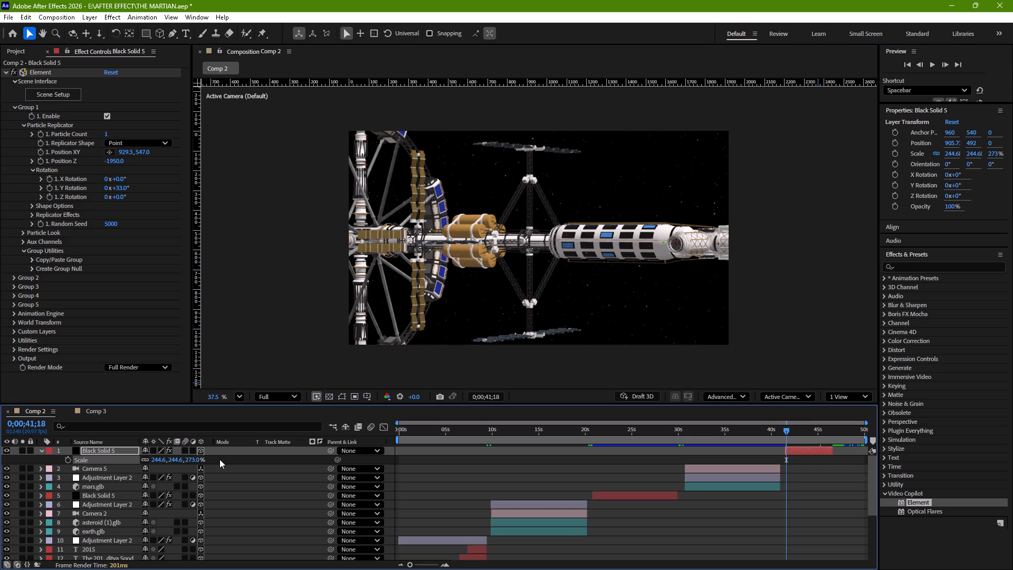
pyautogui.moveTo(175, 461); pyautogui.dragTo(169, 461)
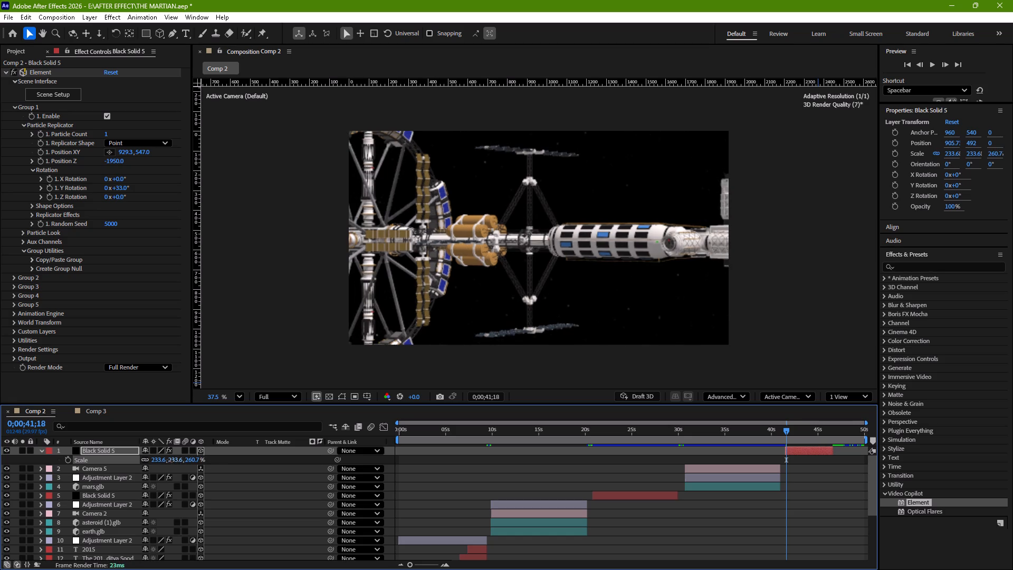
pyautogui.moveTo(169, 461); pyautogui.dragTo(145, 465)
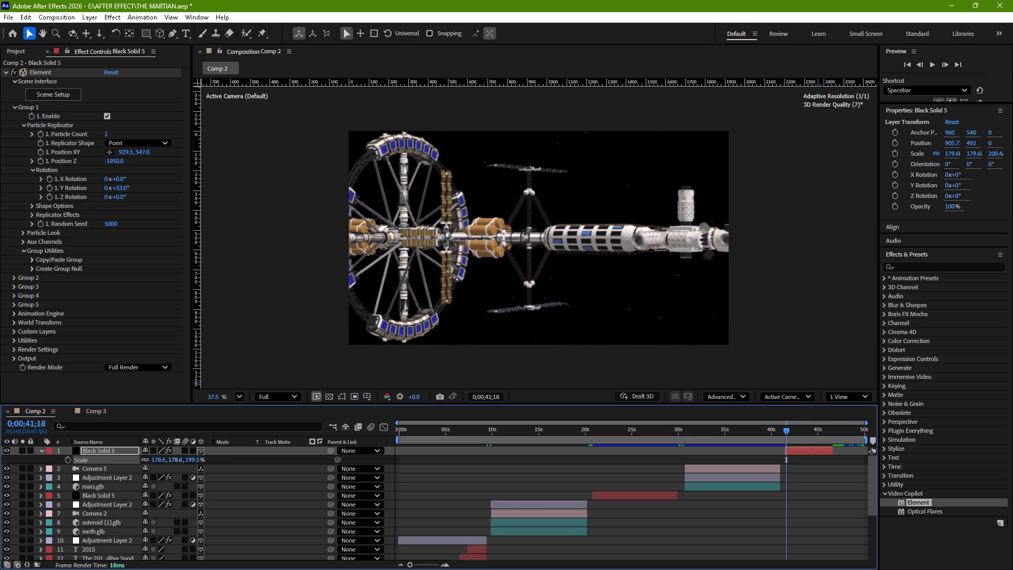
pyautogui.moveTo(145, 465); pyautogui.dragTo(146, 465)
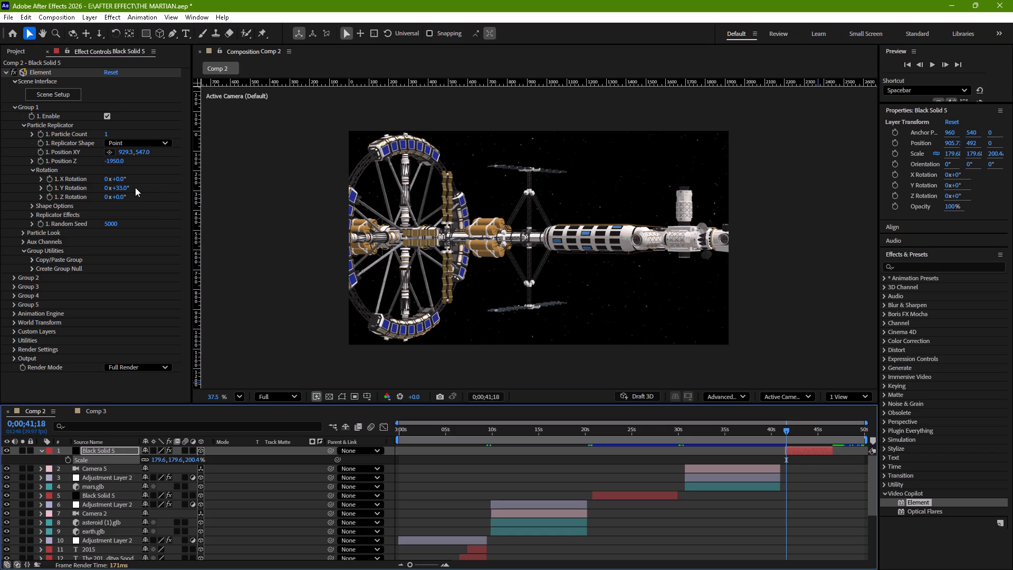
# Turn the station's Group 1 Y Rotation to 69° so the whole wheel and most of the body fit the frame.
pyautogui.moveTo(125, 187); pyautogui.dragTo(132, 186)
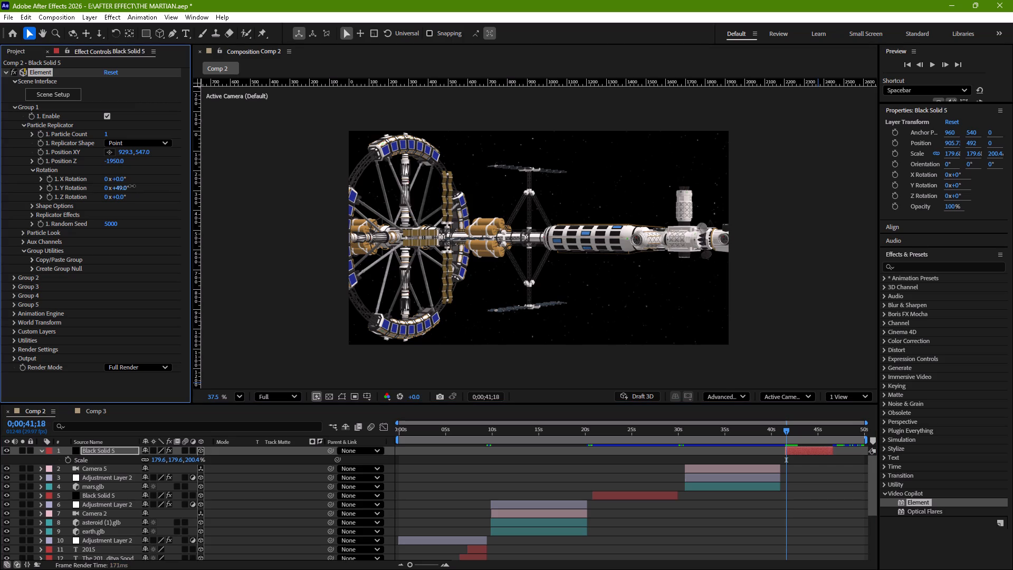
pyautogui.moveTo(132, 186); pyautogui.dragTo(144, 184)
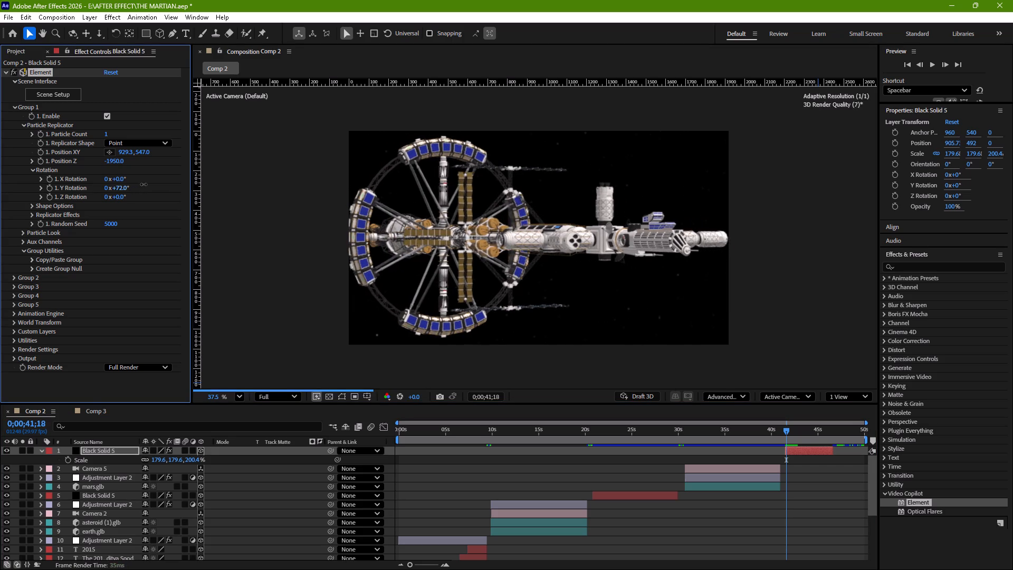
pyautogui.moveTo(144, 184); pyautogui.dragTo(170, 184)
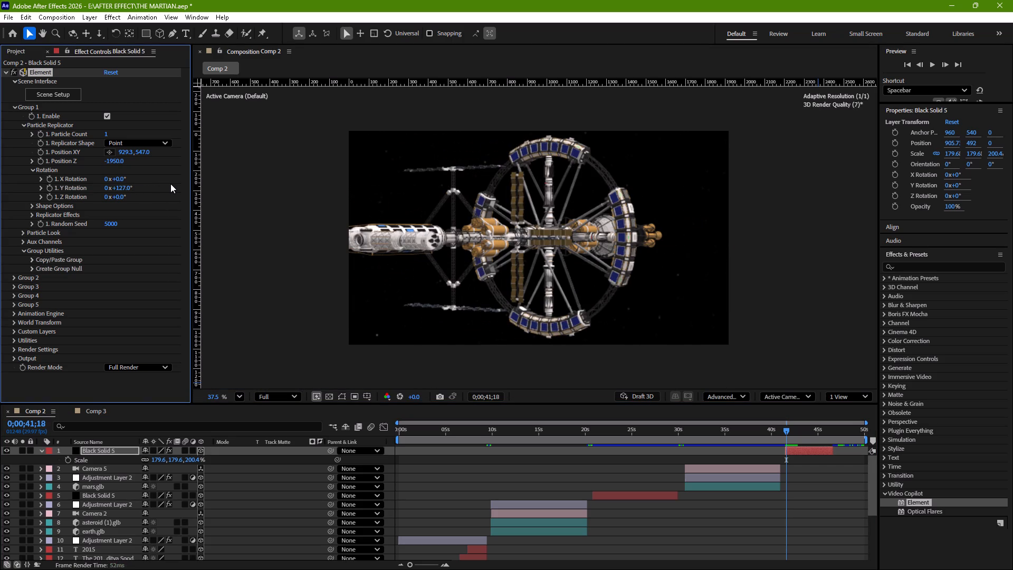
pyautogui.moveTo(125, 186); pyautogui.dragTo(99, 192)
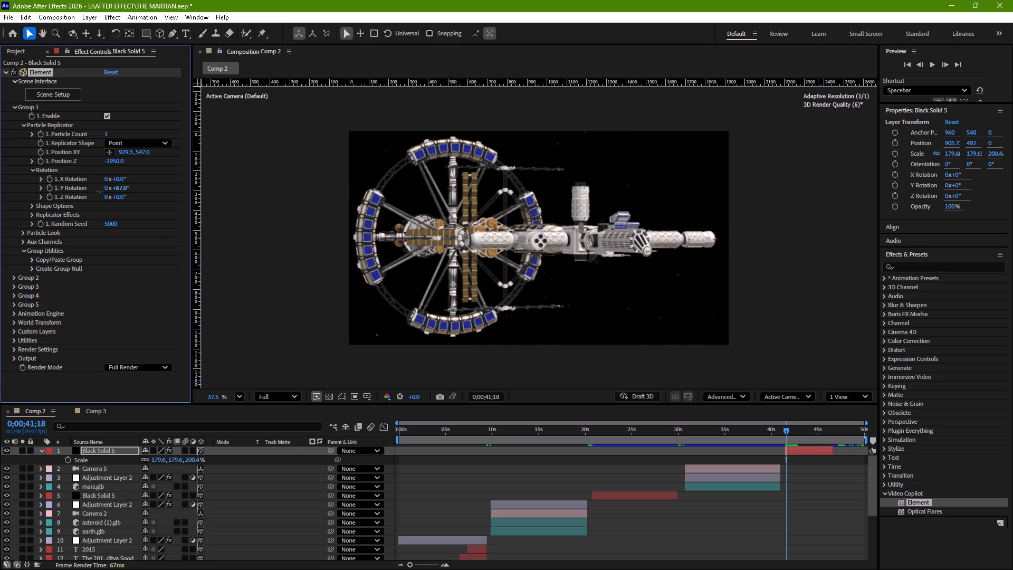
pyautogui.moveTo(99, 192); pyautogui.dragTo(96, 193)
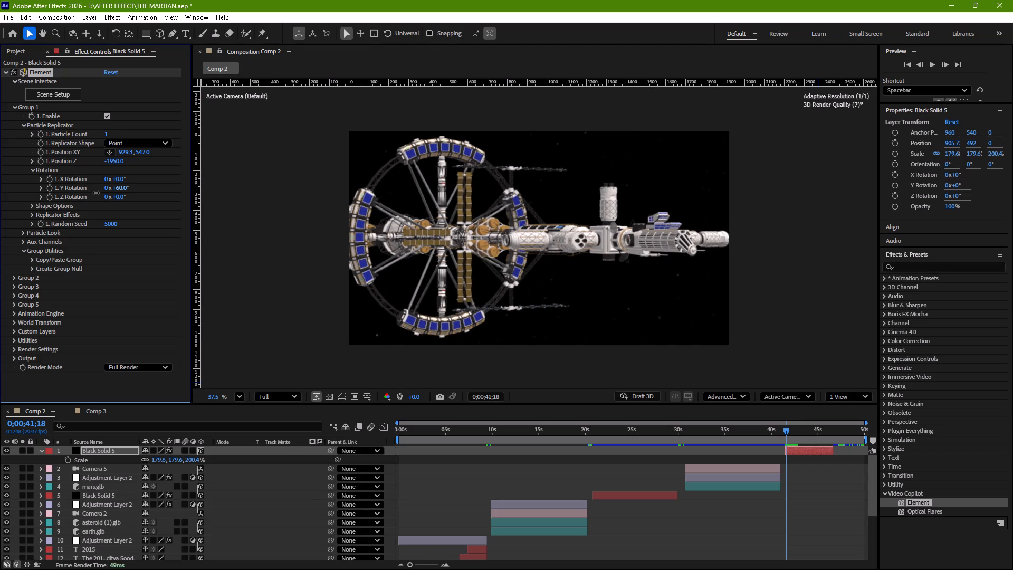
pyautogui.moveTo(96, 193); pyautogui.dragTo(101, 192)
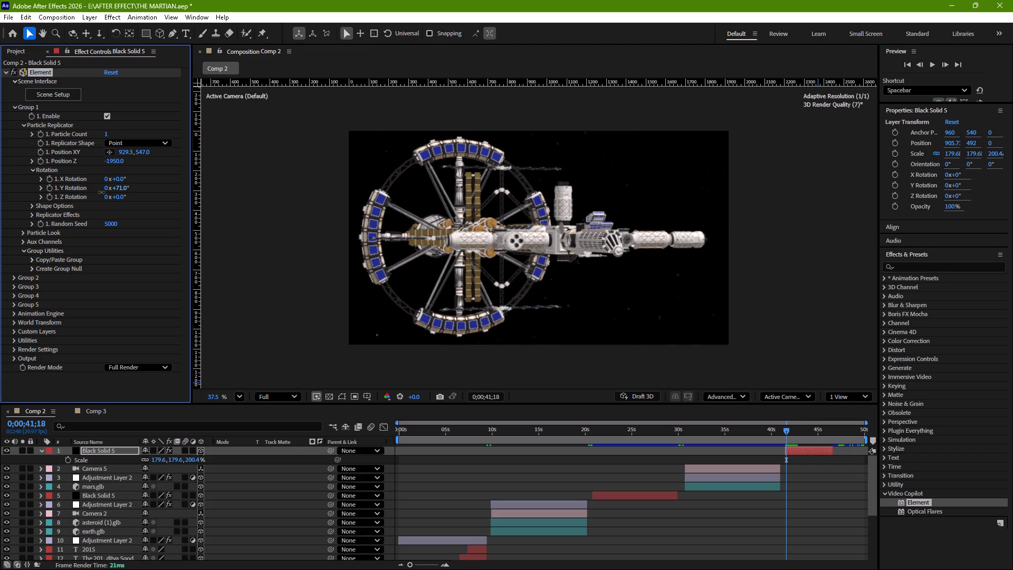
pyautogui.moveTo(101, 192); pyautogui.dragTo(100, 192)
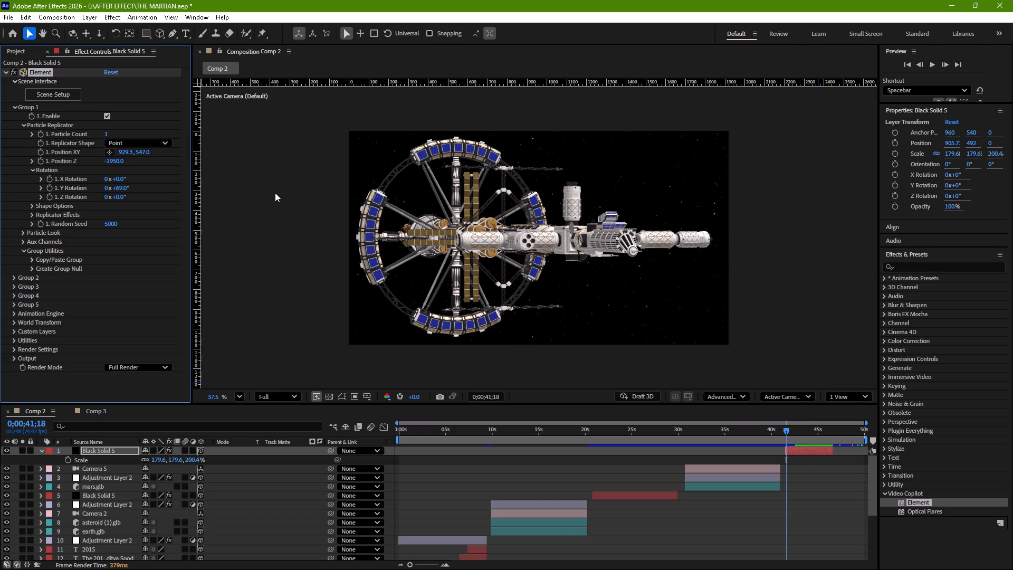
# Extend the end of the top Black Solid 5 layer to the end of the composition.
pyautogui.moveTo(835, 452); pyautogui.dragTo(867, 452)
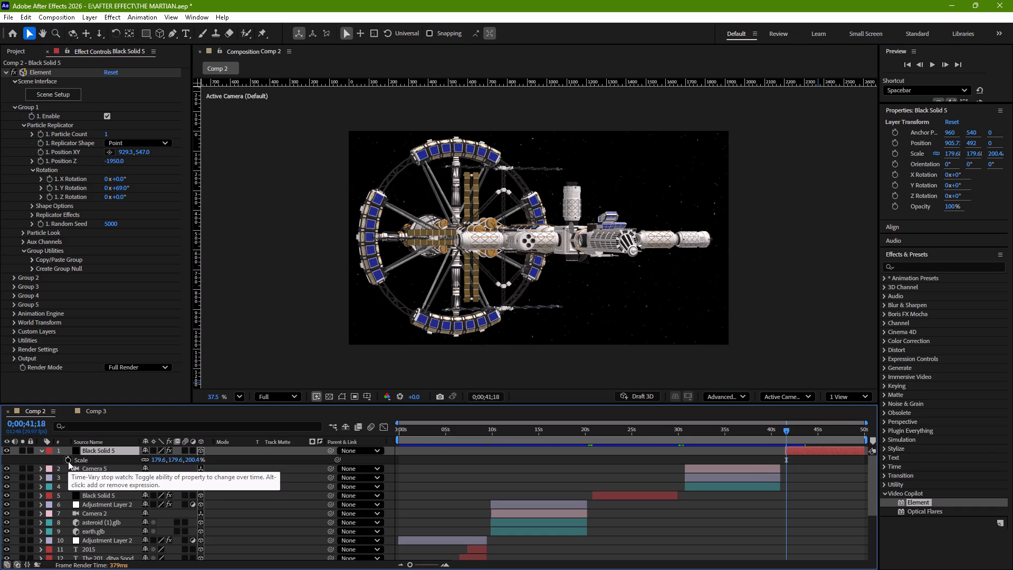
# Animate the station's Scale from 179.6% at 0;00;41;18 to 334.6, 334.6, 373.4% at 0;00;49;21, and preview the push-in.
pyautogui.click(68, 461)
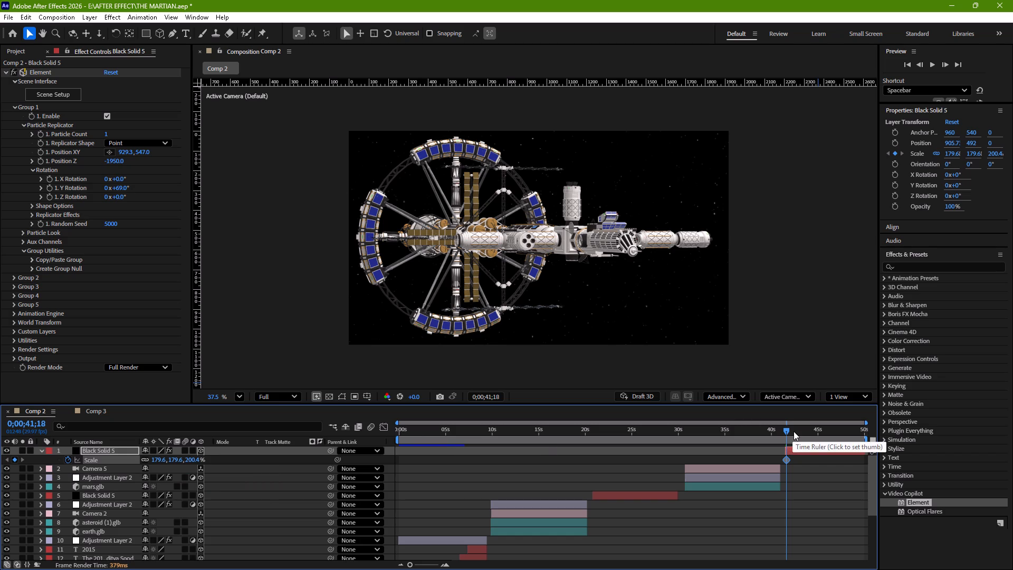
pyautogui.moveTo(785, 432); pyautogui.dragTo(860, 440)
pyautogui.moveTo(156, 461); pyautogui.dragTo(215, 461)
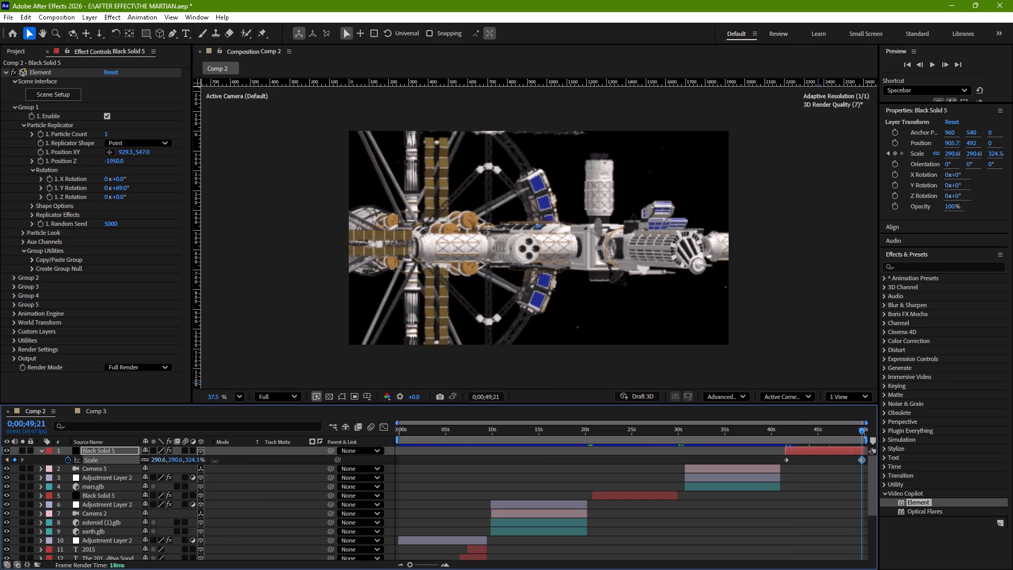
pyautogui.moveTo(215, 461); pyautogui.dragTo(241, 464)
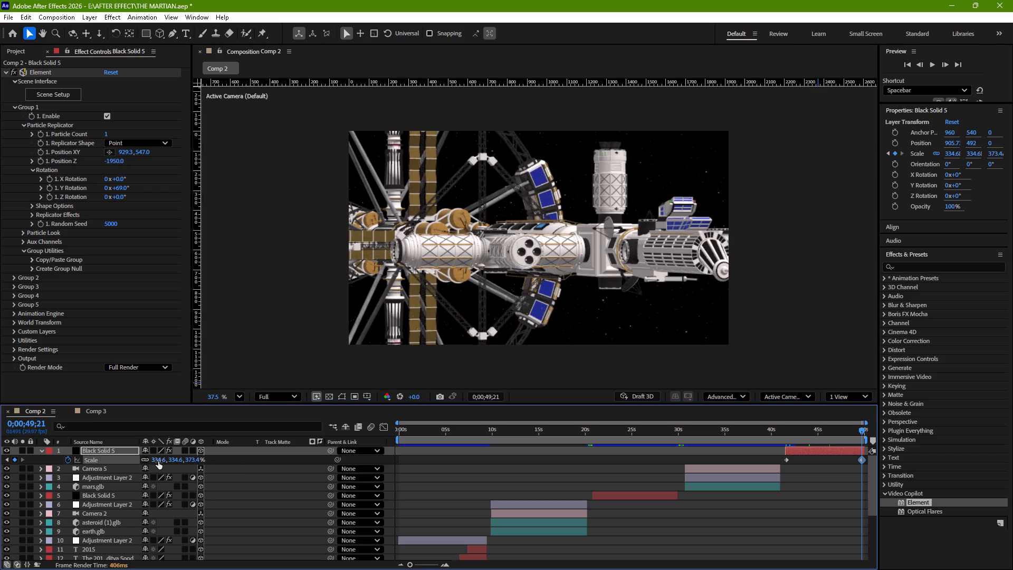
pyautogui.moveTo(862, 432); pyautogui.dragTo(805, 439)
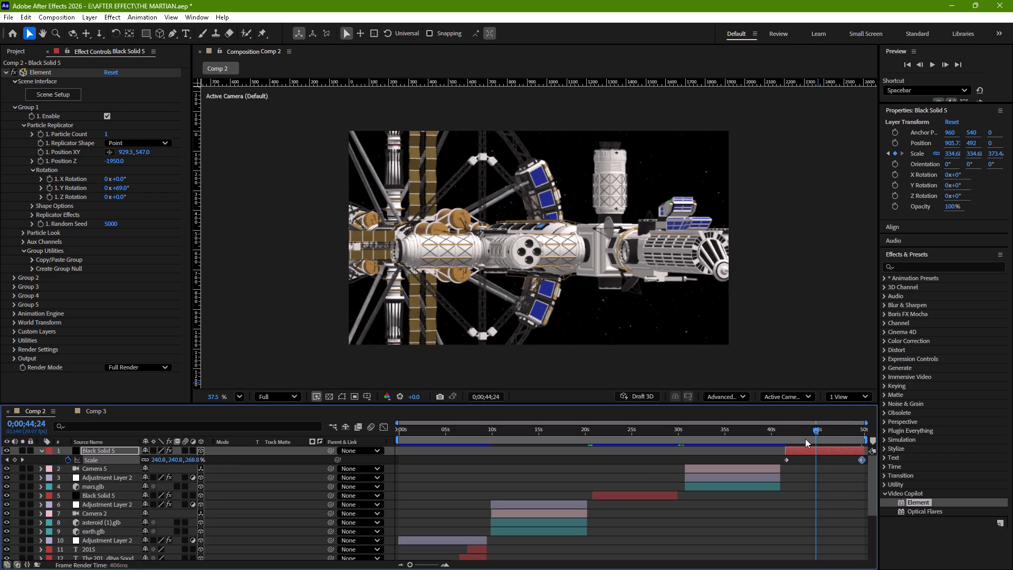
pyautogui.moveTo(805, 439); pyautogui.dragTo(785, 444)
pyautogui.press('space')
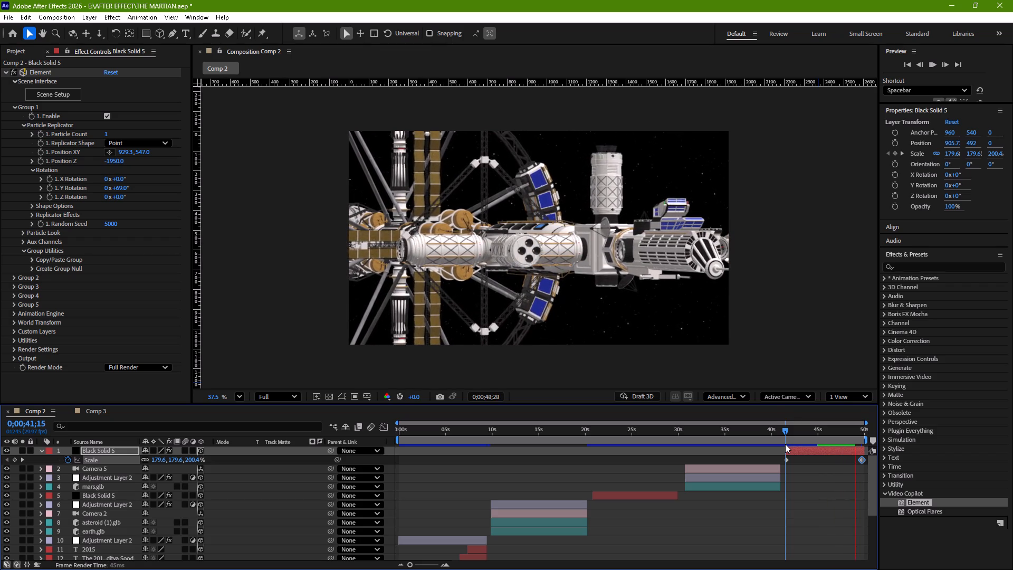
pyautogui.press('space')
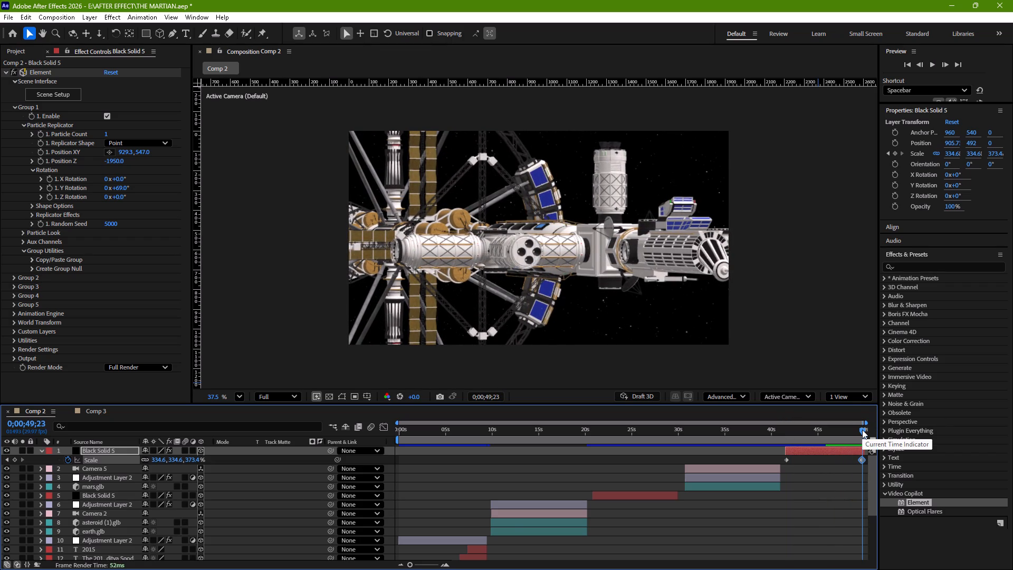
# Keyframe the station's Position from 905.7, 492 at 0;00;41;20 to about 1497.7, 492 at 0;00;49;29.
pyautogui.moveTo(862, 430); pyautogui.dragTo(787, 443)
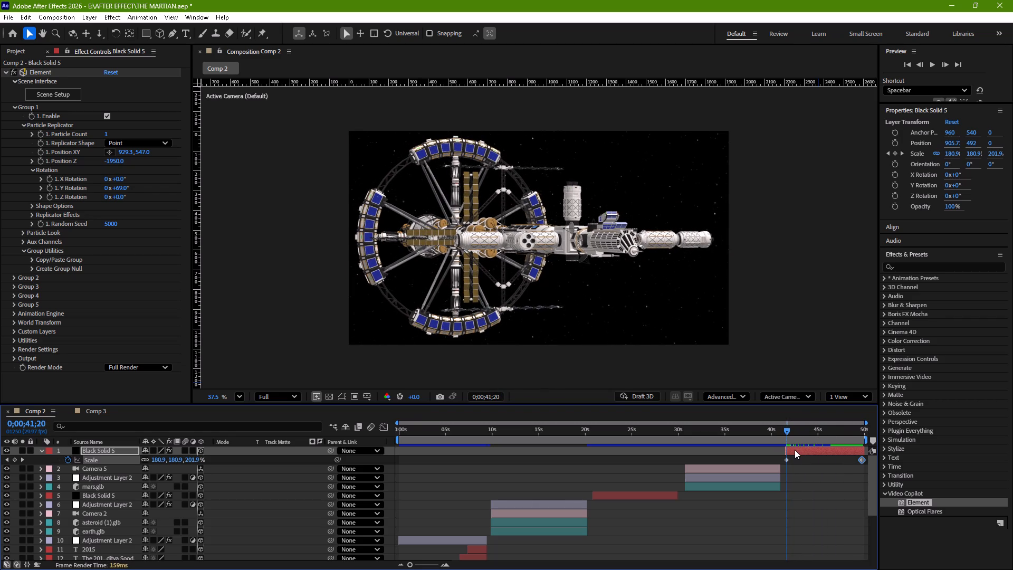
pyautogui.click(795, 450)
pyautogui.press('p')
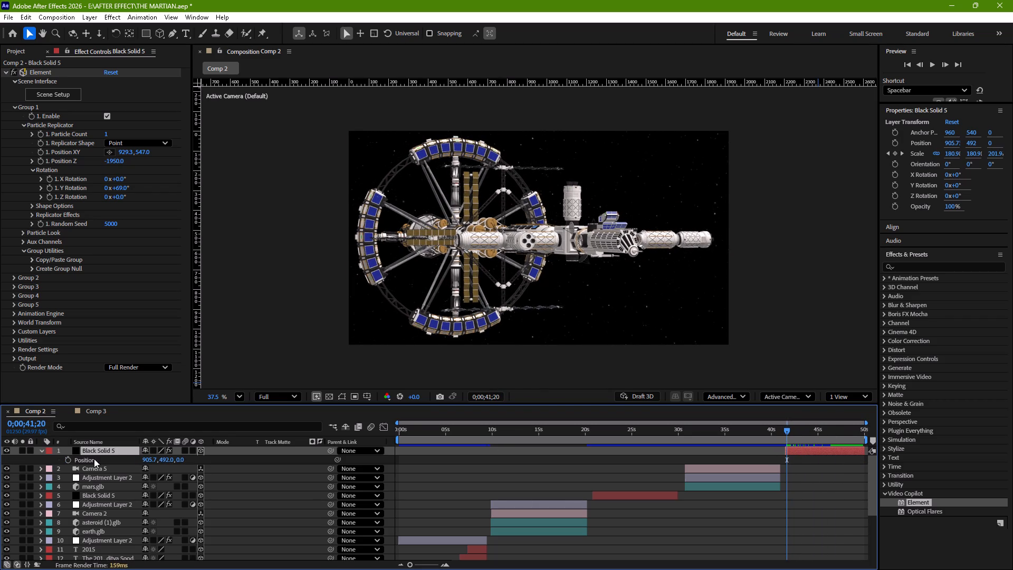
pyautogui.click(69, 460)
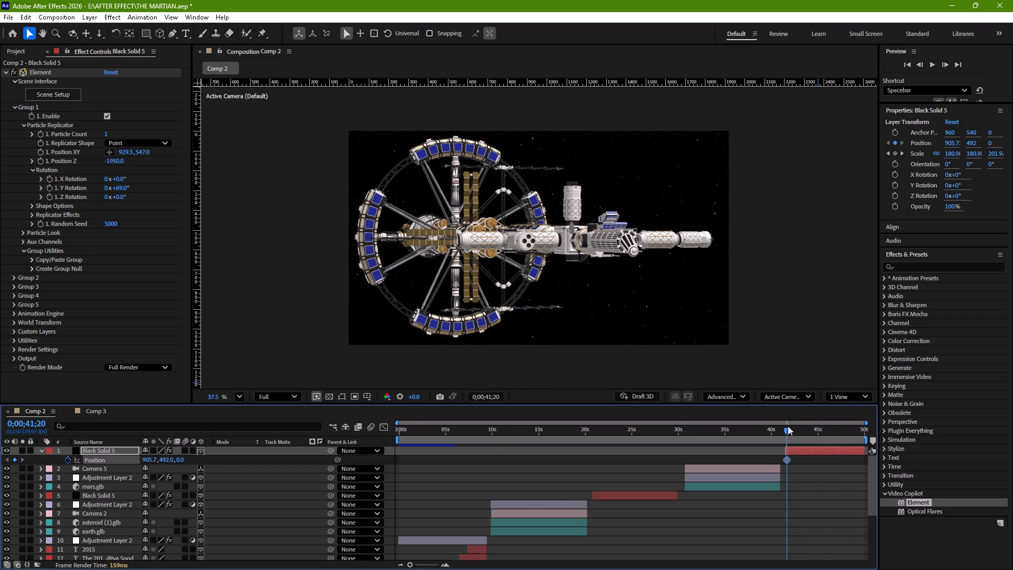
pyautogui.moveTo(787, 430); pyautogui.dragTo(868, 438)
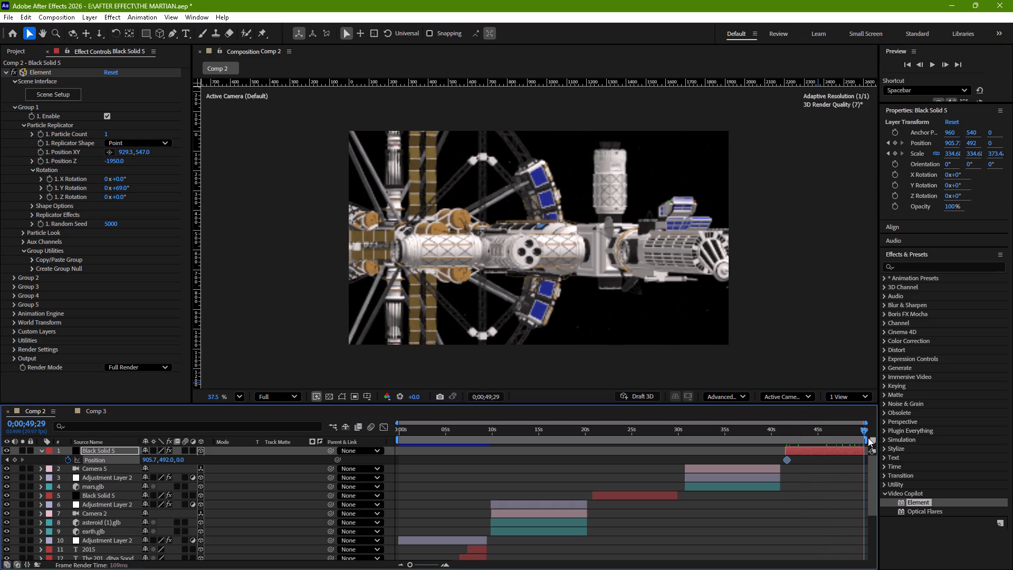
pyautogui.moveTo(148, 461); pyautogui.dragTo(453, 454)
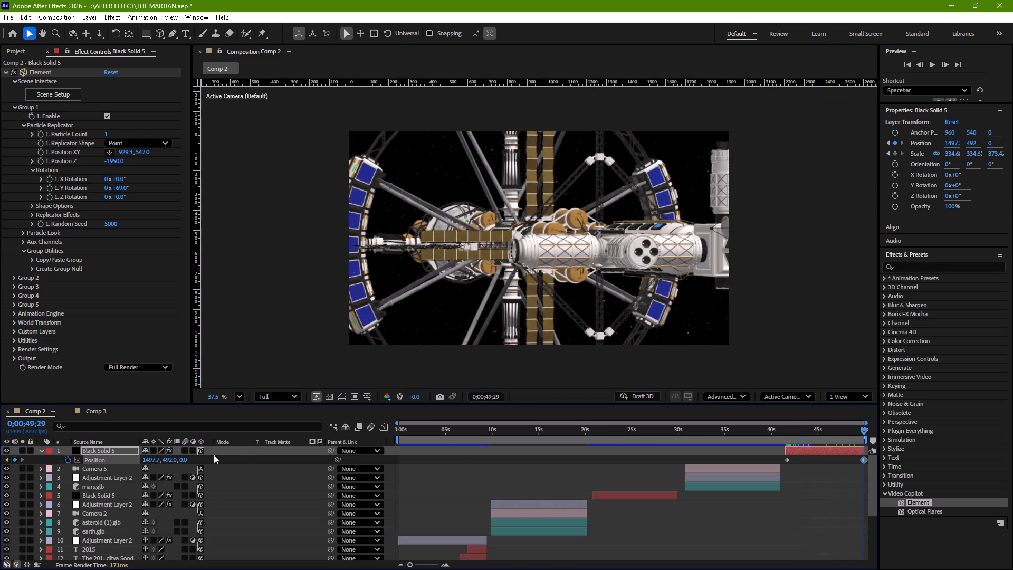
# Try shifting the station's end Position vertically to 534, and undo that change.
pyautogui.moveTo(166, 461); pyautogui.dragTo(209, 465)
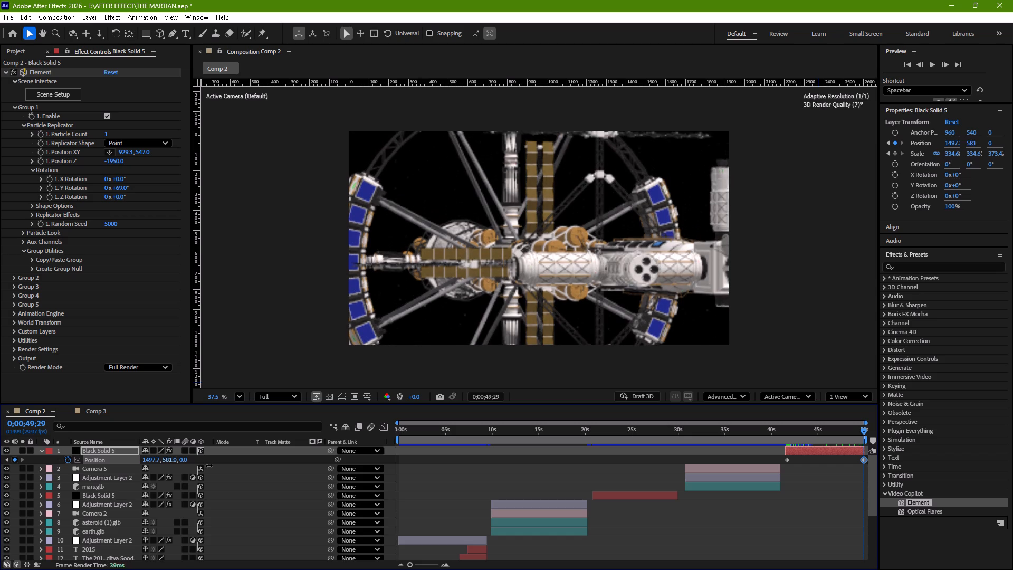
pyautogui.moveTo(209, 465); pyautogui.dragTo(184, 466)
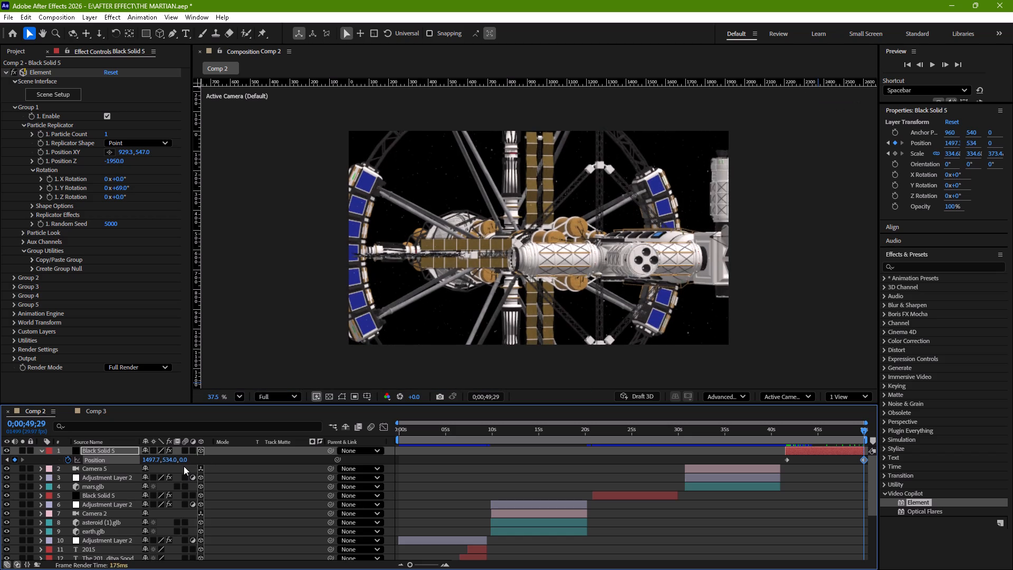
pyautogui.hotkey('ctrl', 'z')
# Push the station's end Position at 0;00;49;29 further across the frame, to about 2059.7, 492.
pyautogui.moveTo(149, 459); pyautogui.dragTo(276, 473)
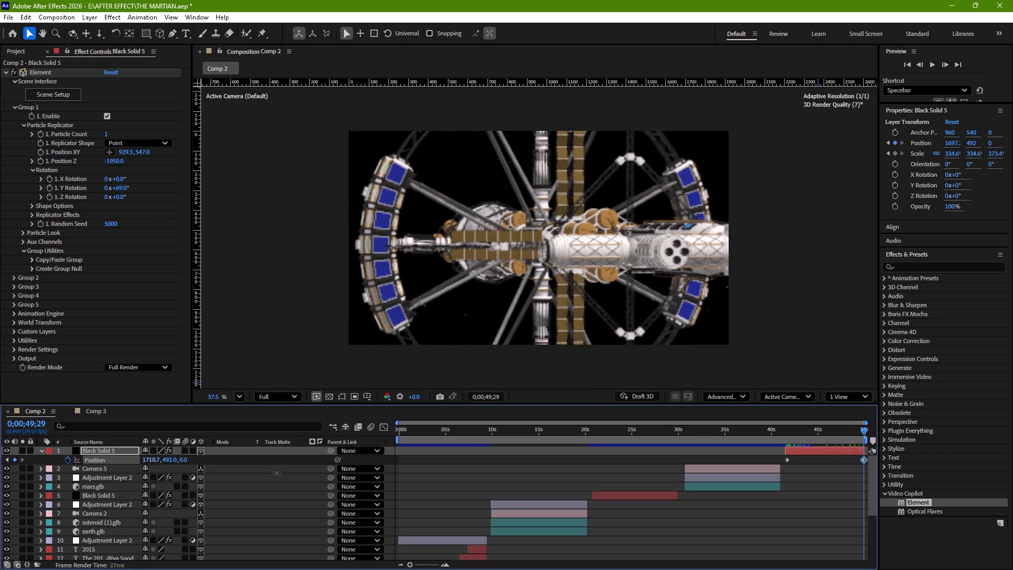
pyautogui.moveTo(276, 473); pyautogui.dragTo(445, 458)
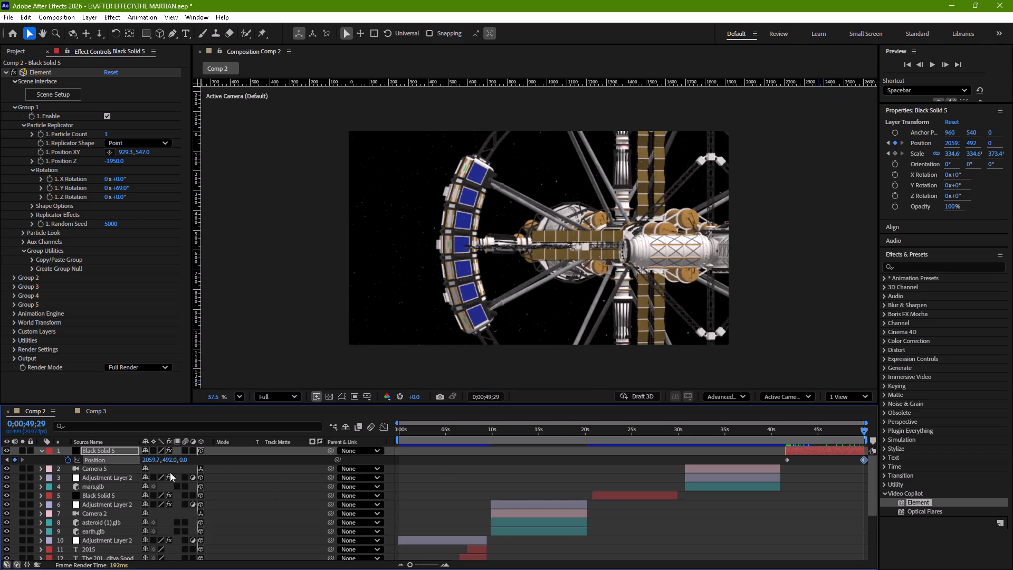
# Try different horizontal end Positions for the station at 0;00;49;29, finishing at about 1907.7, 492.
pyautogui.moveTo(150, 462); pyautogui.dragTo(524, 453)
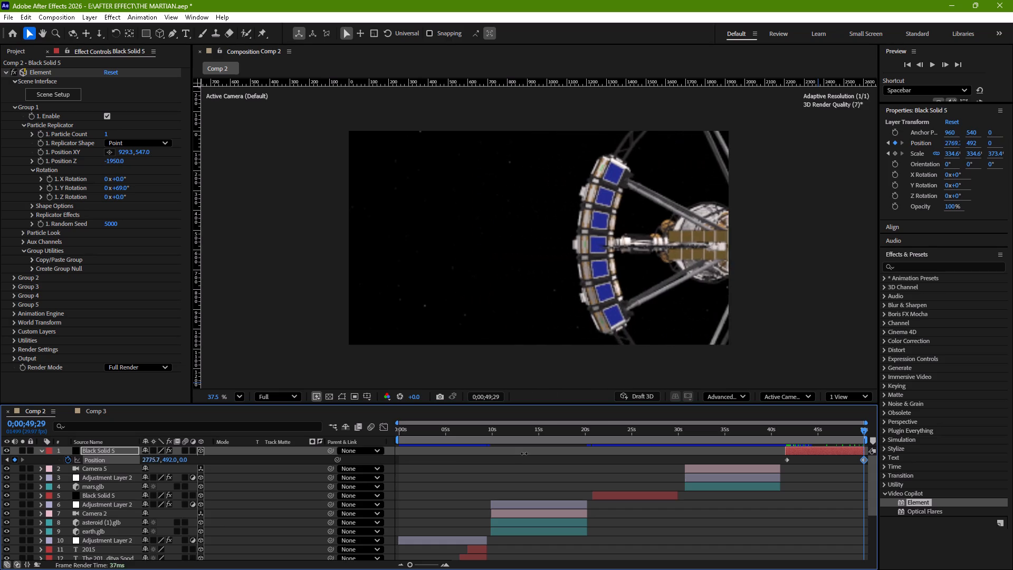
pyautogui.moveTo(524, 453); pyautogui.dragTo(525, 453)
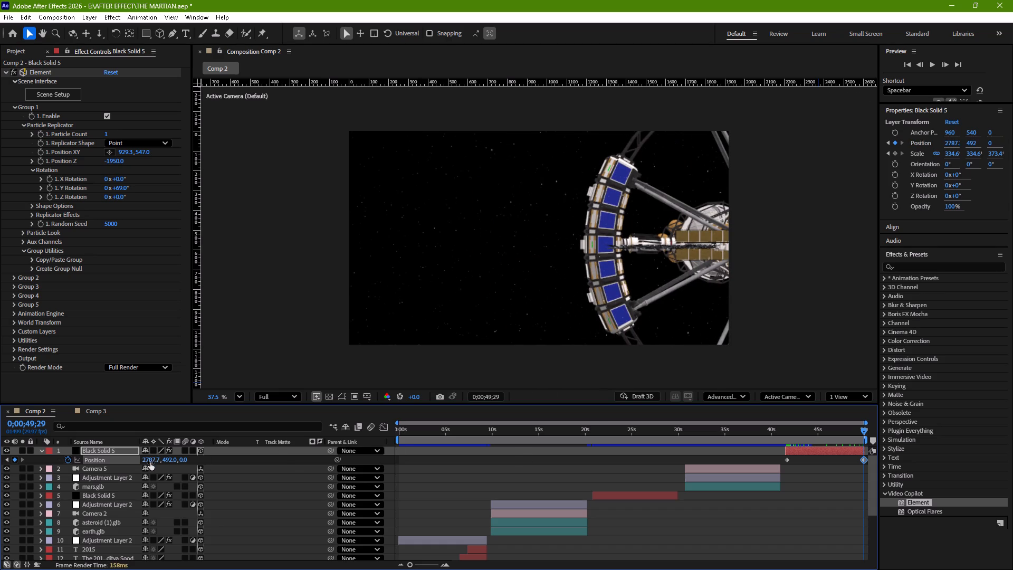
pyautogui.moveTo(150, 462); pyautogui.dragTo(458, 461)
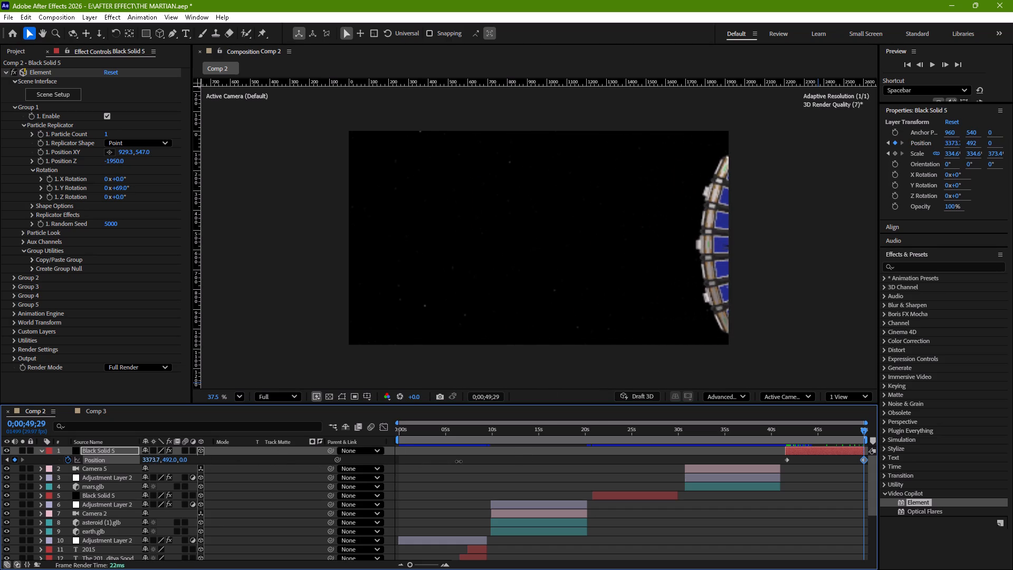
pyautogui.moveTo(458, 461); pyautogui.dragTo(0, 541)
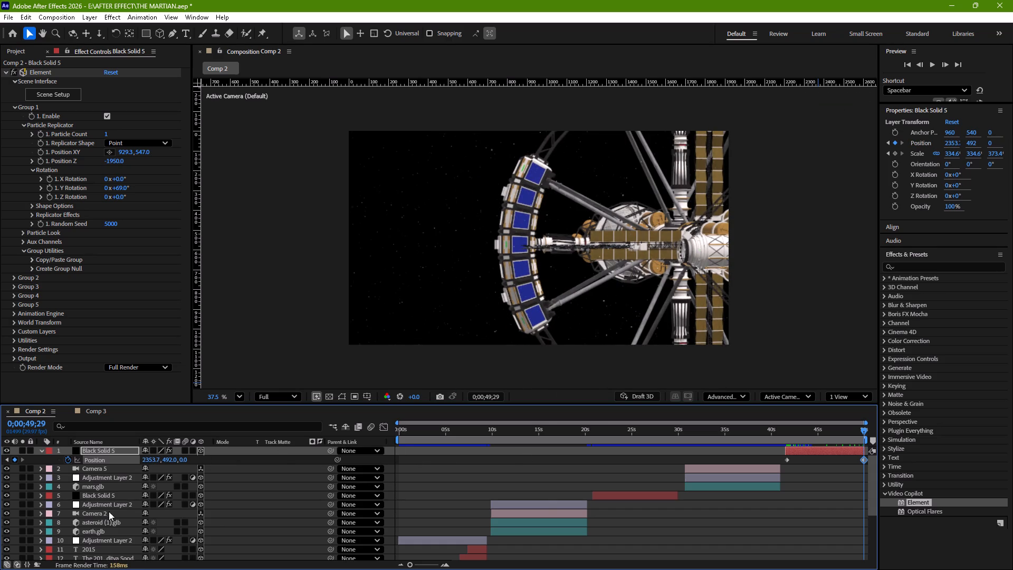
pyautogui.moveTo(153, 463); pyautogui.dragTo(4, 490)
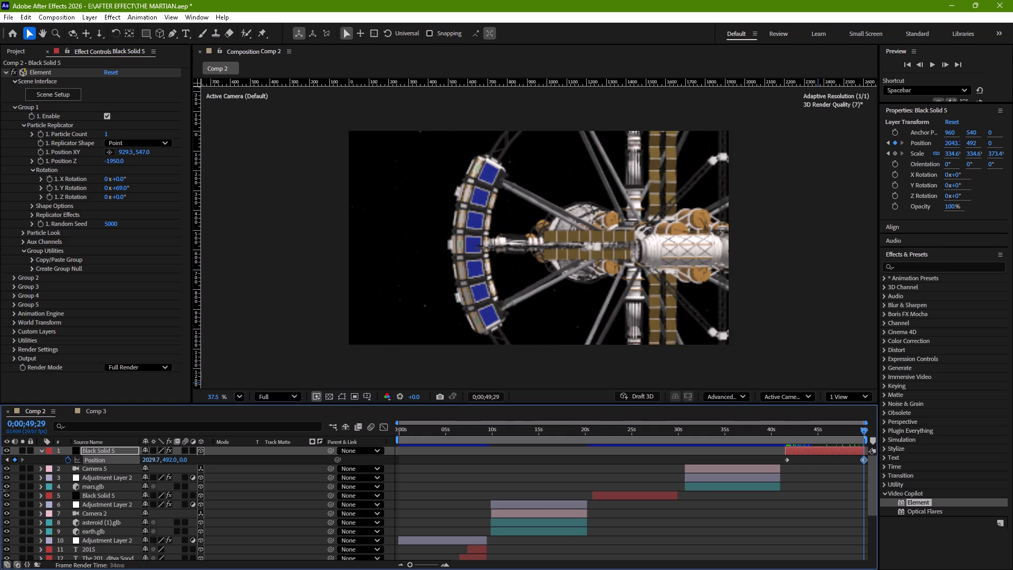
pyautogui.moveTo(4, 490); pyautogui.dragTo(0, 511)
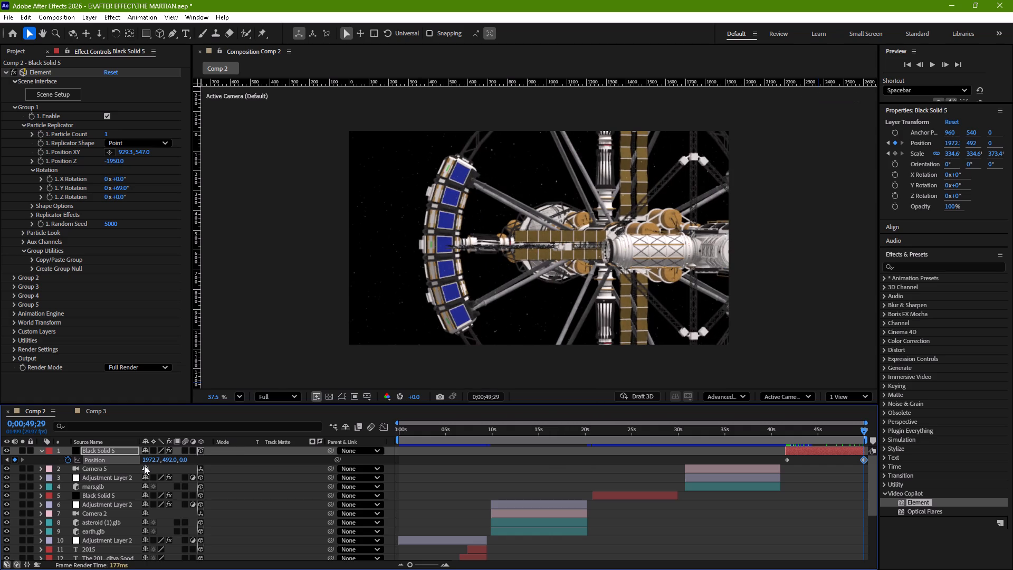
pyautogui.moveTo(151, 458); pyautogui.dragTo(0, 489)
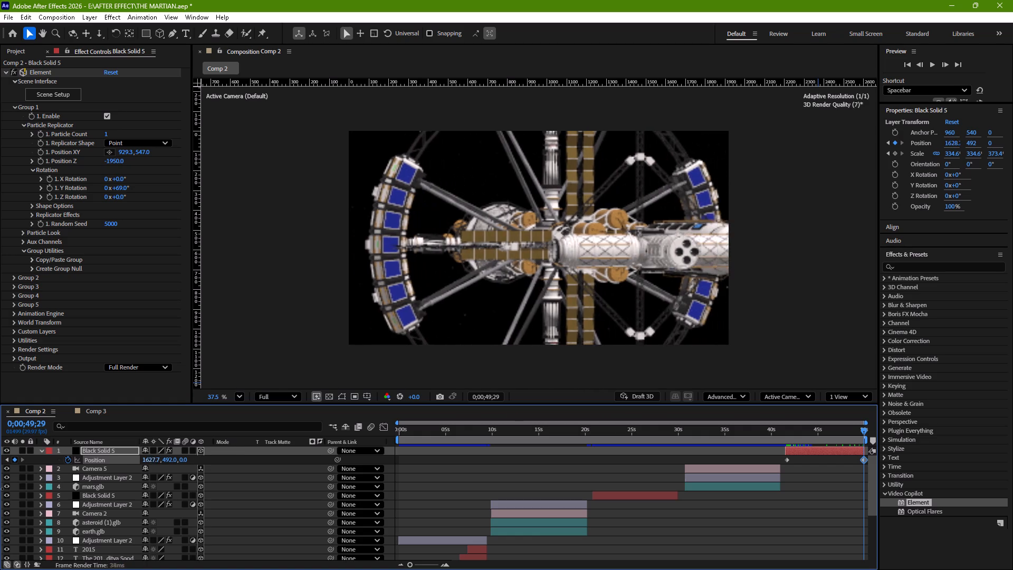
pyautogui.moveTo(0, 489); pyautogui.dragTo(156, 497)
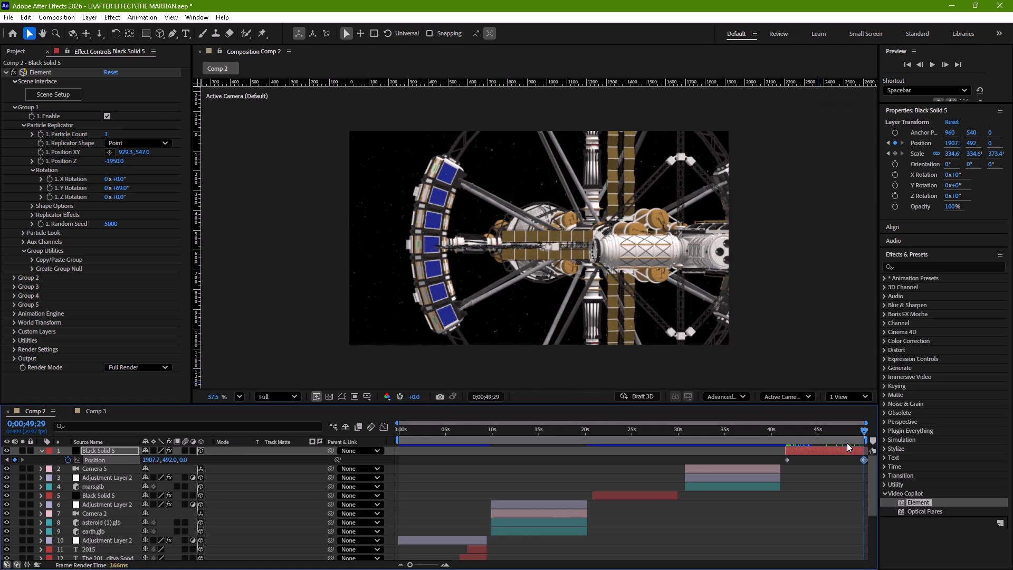
# Preview the station shot from 0;00;41;20 to check the drift combined with the push-in.
pyautogui.moveTo(862, 431); pyautogui.dragTo(786, 446)
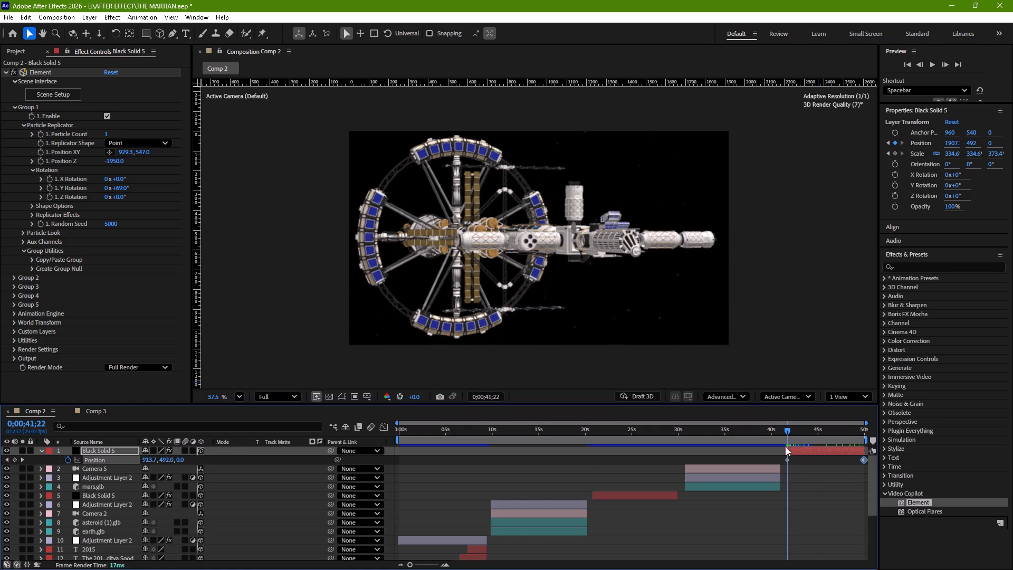
pyautogui.moveTo(786, 446); pyautogui.dragTo(785, 446)
pyautogui.press('space')
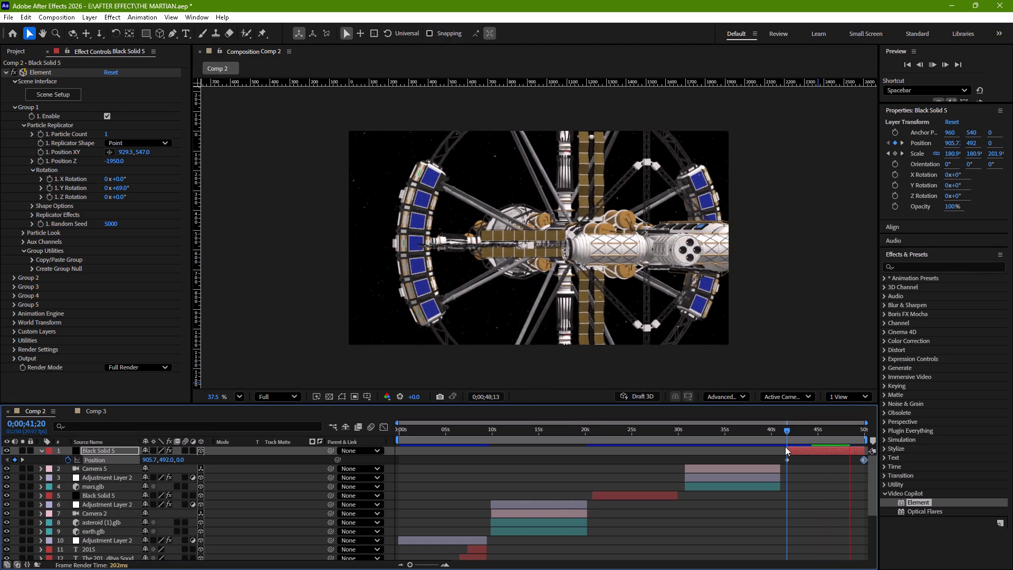
pyautogui.press('space')
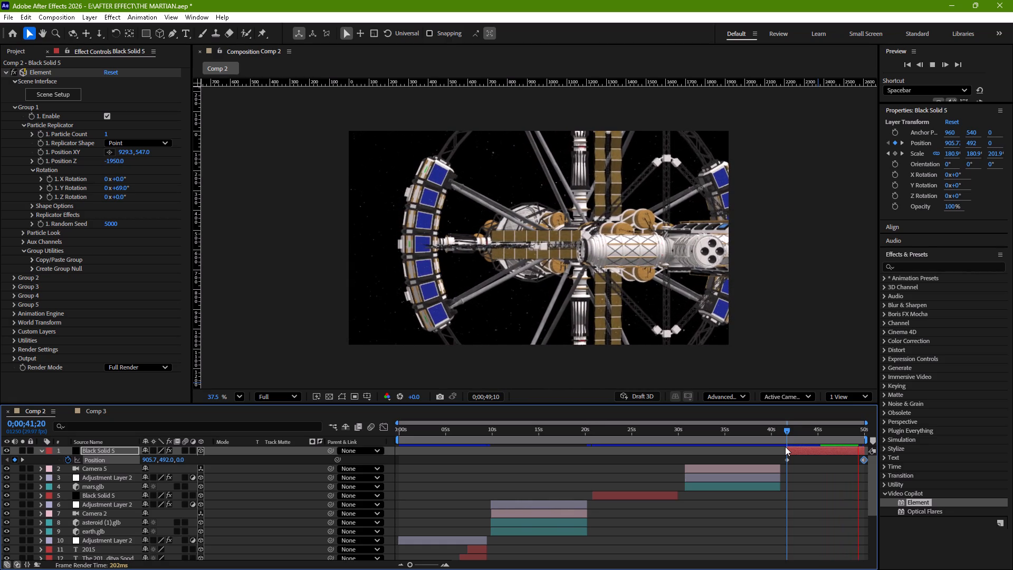
# Undo the station's Position edits back to before its Position animation was enabled.
pyautogui.hotkey('ctrl', 'z')
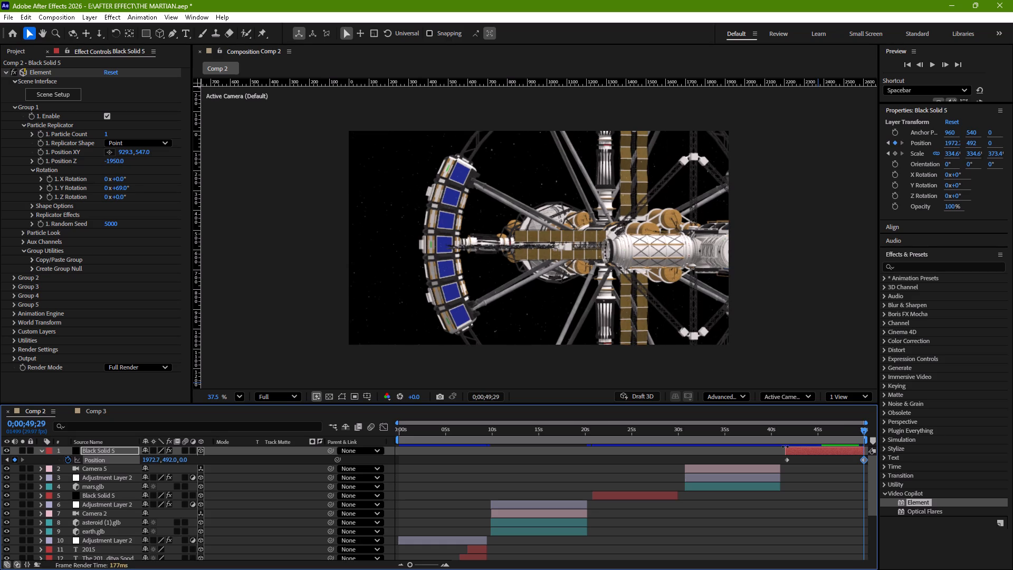
pyautogui.hotkey('ctrl', 'z')
pyautogui.hotkey('ctrl', 'z')
pyautogui.hotkey('ctrl', 'z')
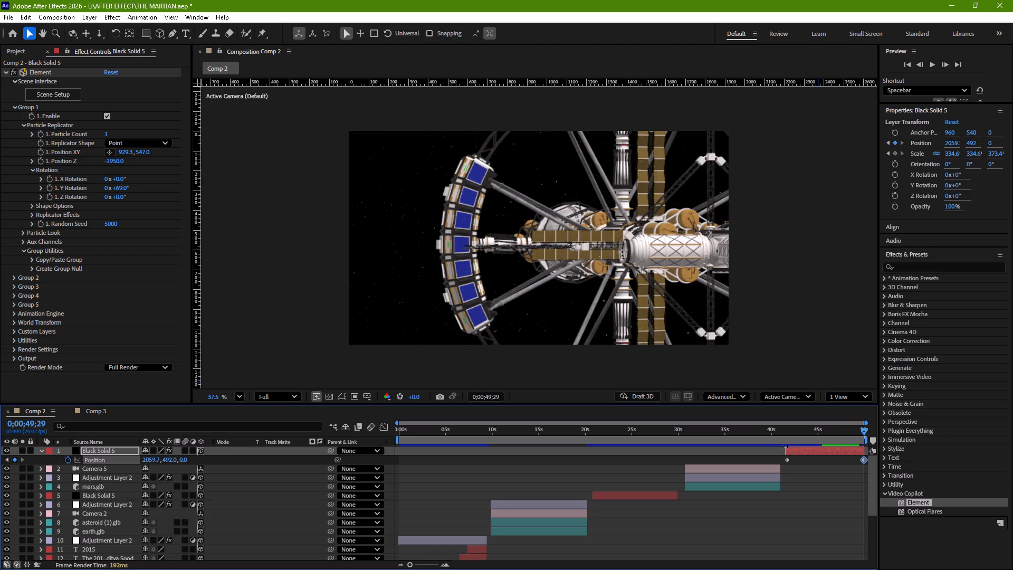
pyautogui.hotkey('ctrl', 'z')
pyautogui.hotkey('ctrl', 'z')
pyautogui.hotkey('ctrl', 'z')
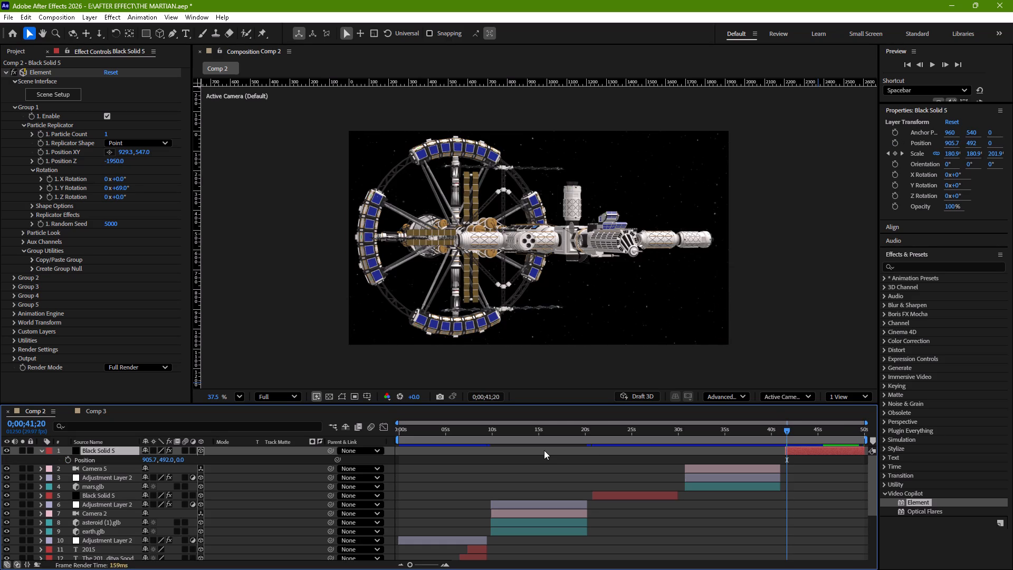
# Remove the station's Scale keyframes and set its Scale to 120, 120, 133.9%.
pyautogui.press('s')
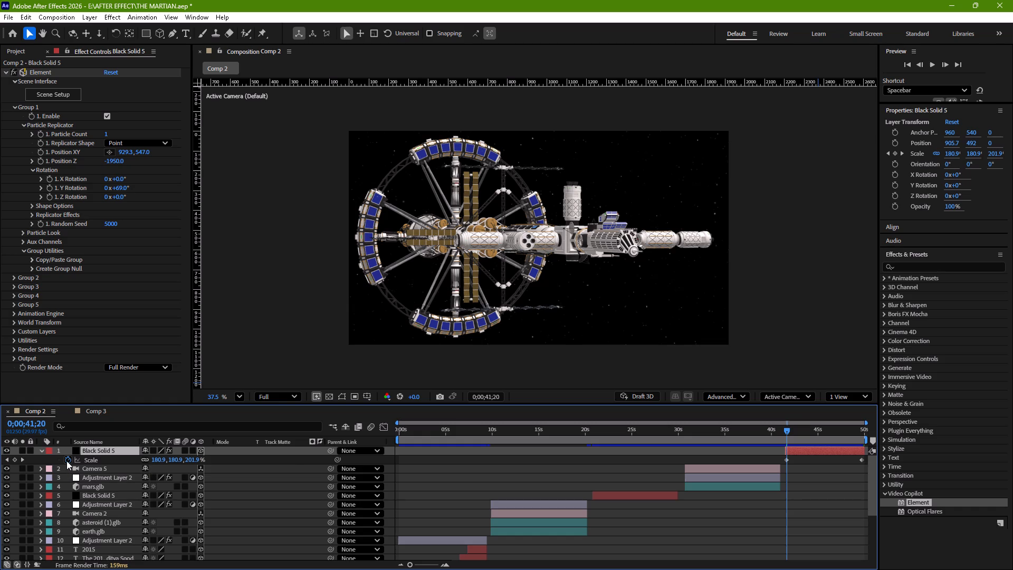
pyautogui.click(66, 461)
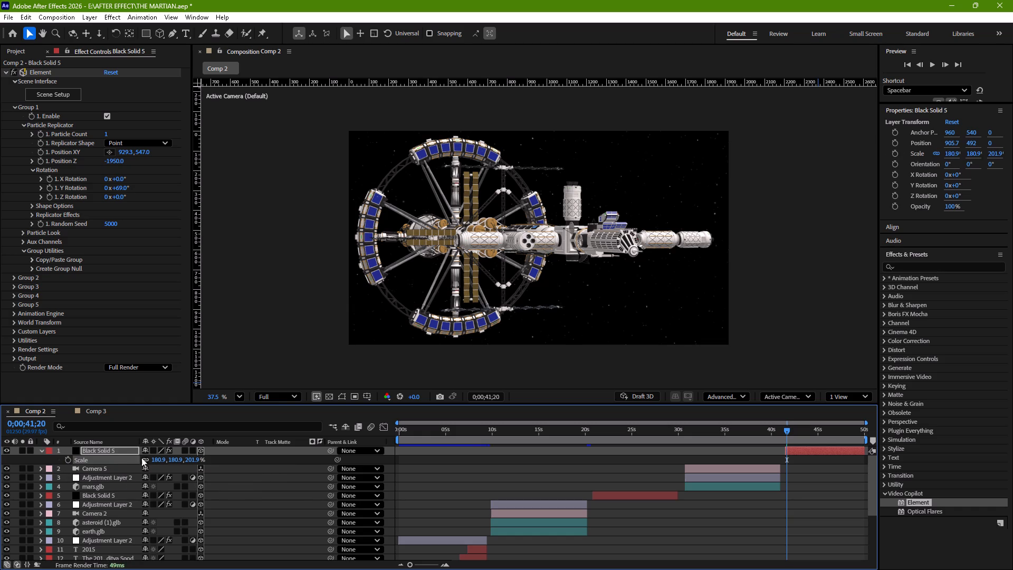
pyautogui.click(156, 461)
pyautogui.write('150')
pyautogui.press('Return')
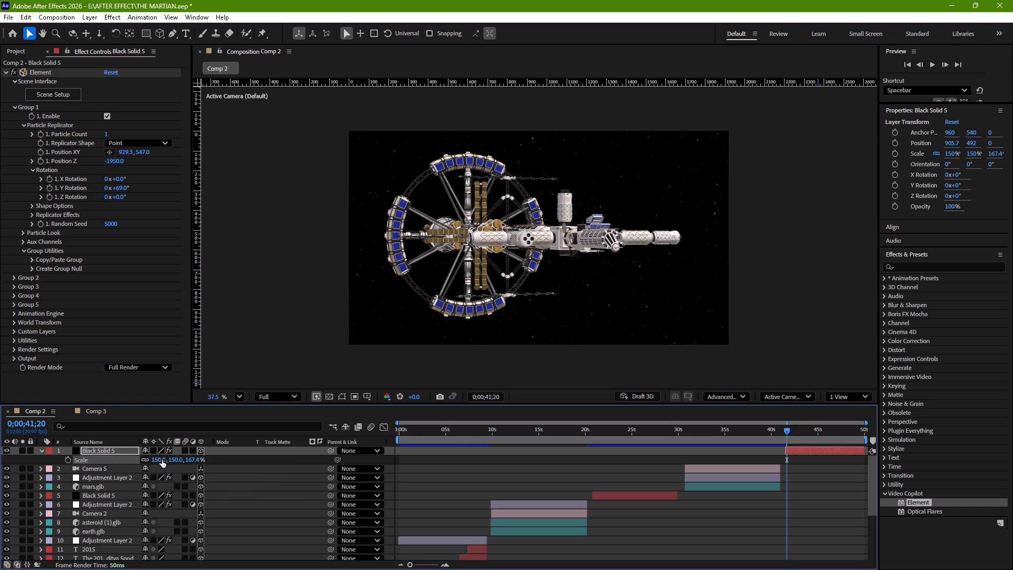
pyautogui.click(156, 461)
pyautogui.write('120')
pyautogui.press('Return')
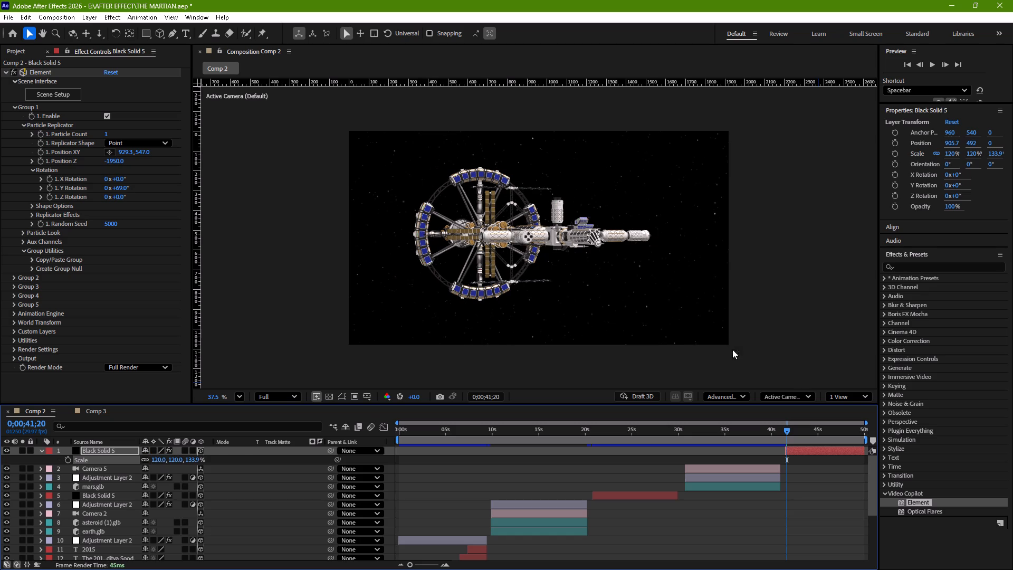
# Move the station horizontally in the frame to a Position of about 753.7, 489.3.
pyautogui.moveTo(541, 235); pyautogui.dragTo(511, 235)
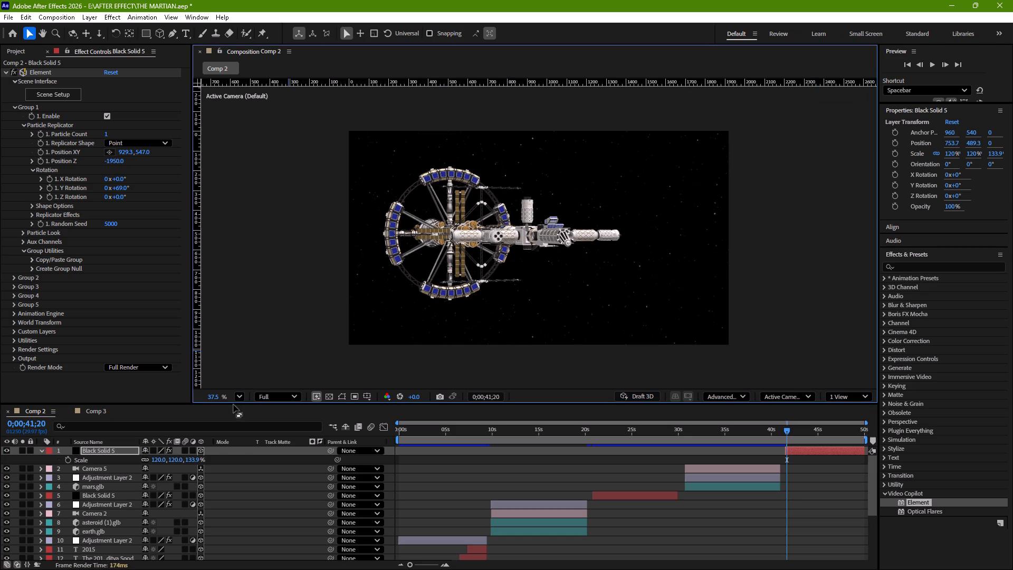
# Keyframe the station's Scale from 120% at 0;00;41;20 to 180% at 0;00;48;21.
pyautogui.click(64, 459)
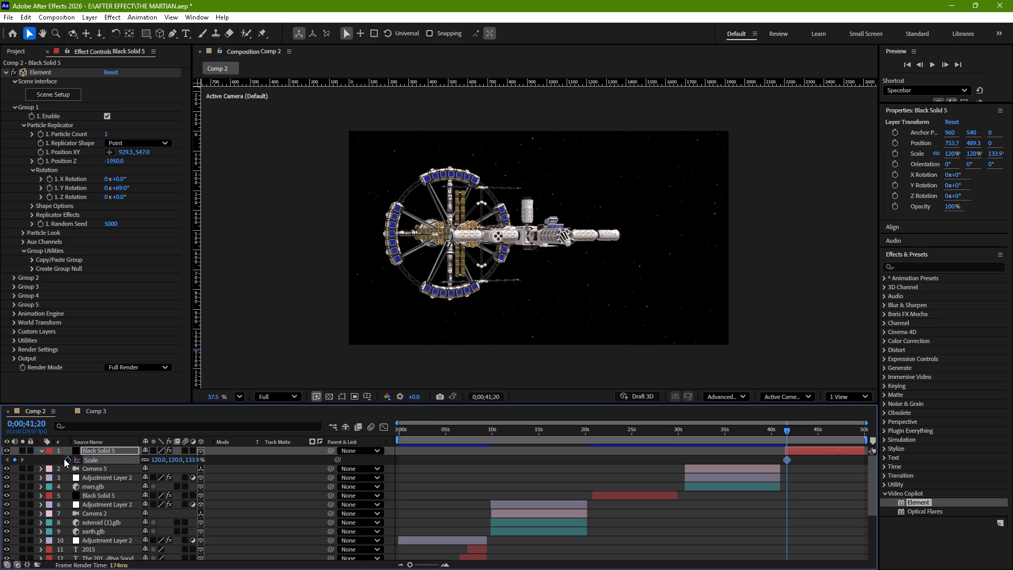
pyautogui.moveTo(787, 429); pyautogui.dragTo(863, 429)
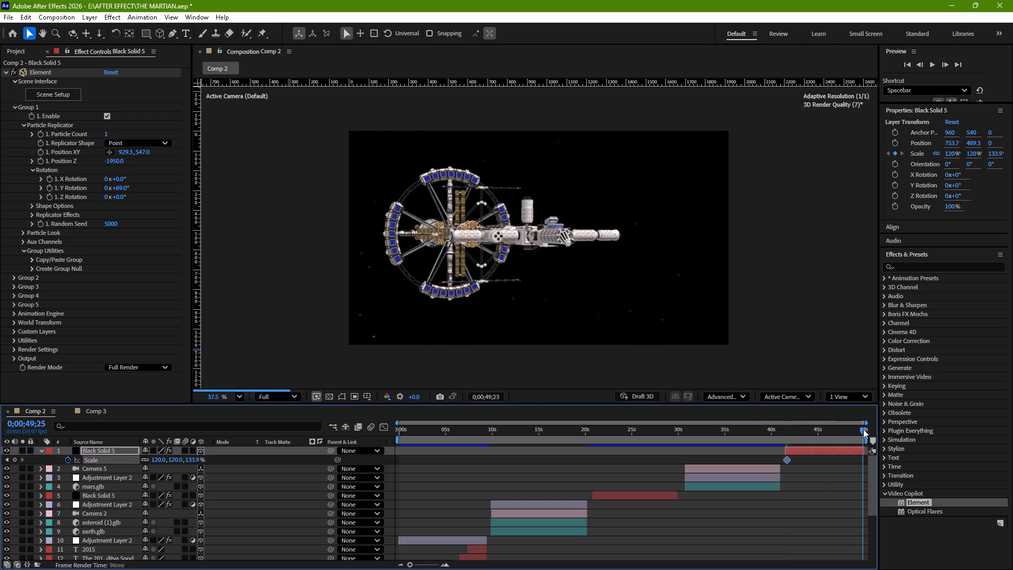
pyautogui.moveTo(863, 429); pyautogui.dragTo(864, 429)
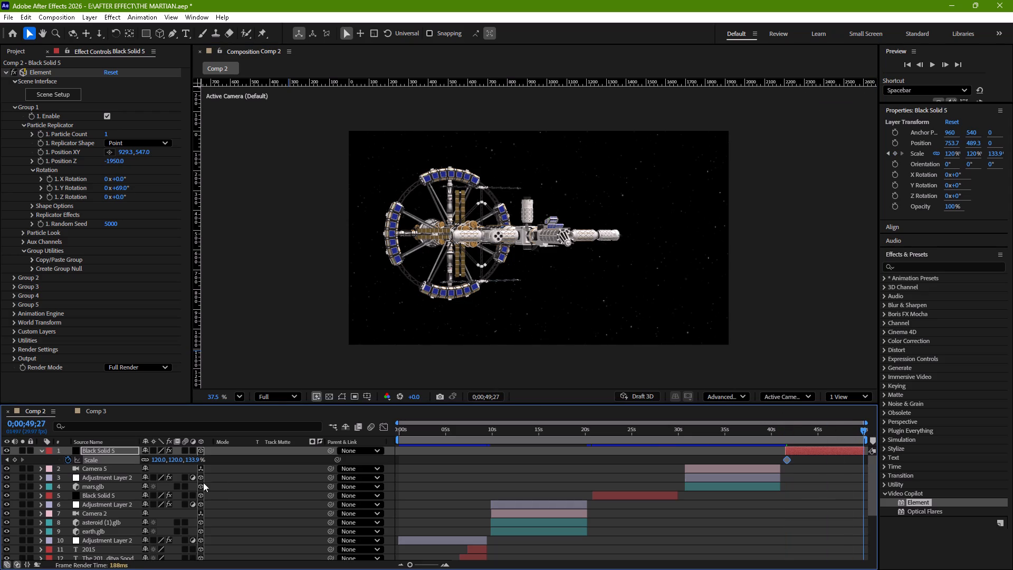
pyautogui.moveTo(863, 432); pyautogui.dragTo(852, 434)
pyautogui.click(156, 460)
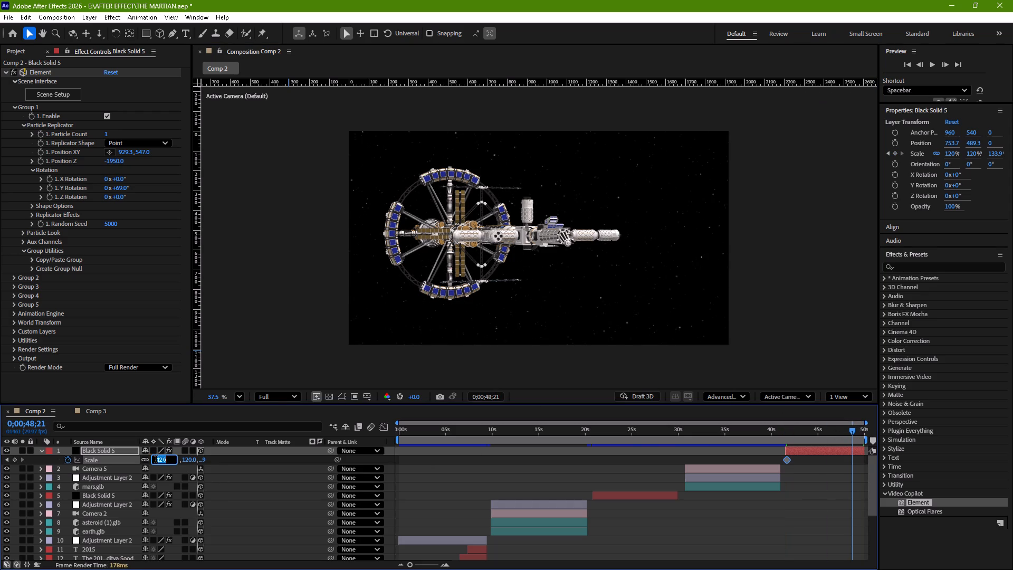
pyautogui.write('180')
pyautogui.press('Return')
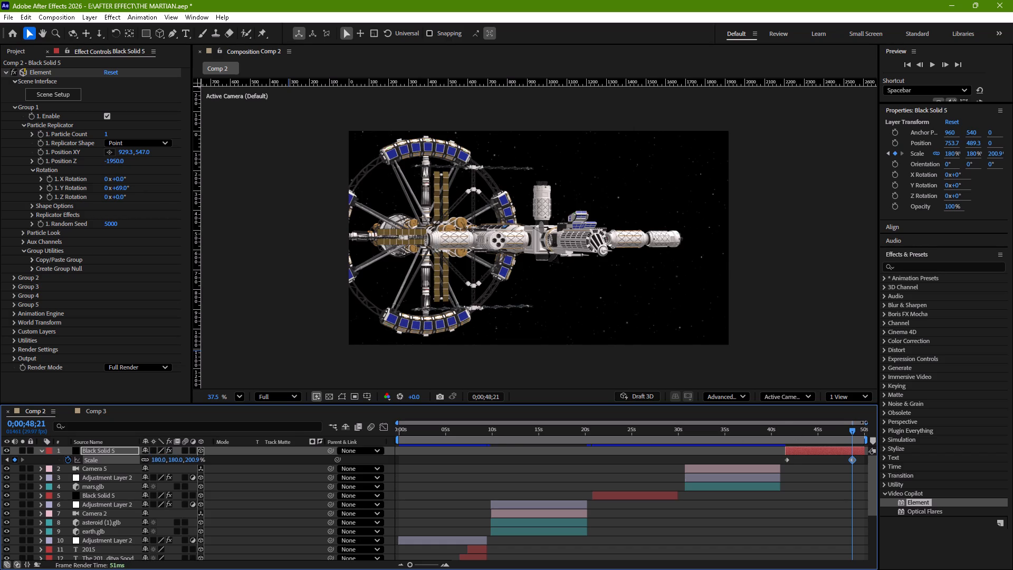
# Keyframe the station's Position from 753.7, 489.3 at 0;00;41;18 to about 923.7, 489.3 at 0;00;48;17.
pyautogui.moveTo(852, 429); pyautogui.dragTo(786, 437)
pyautogui.press('p')
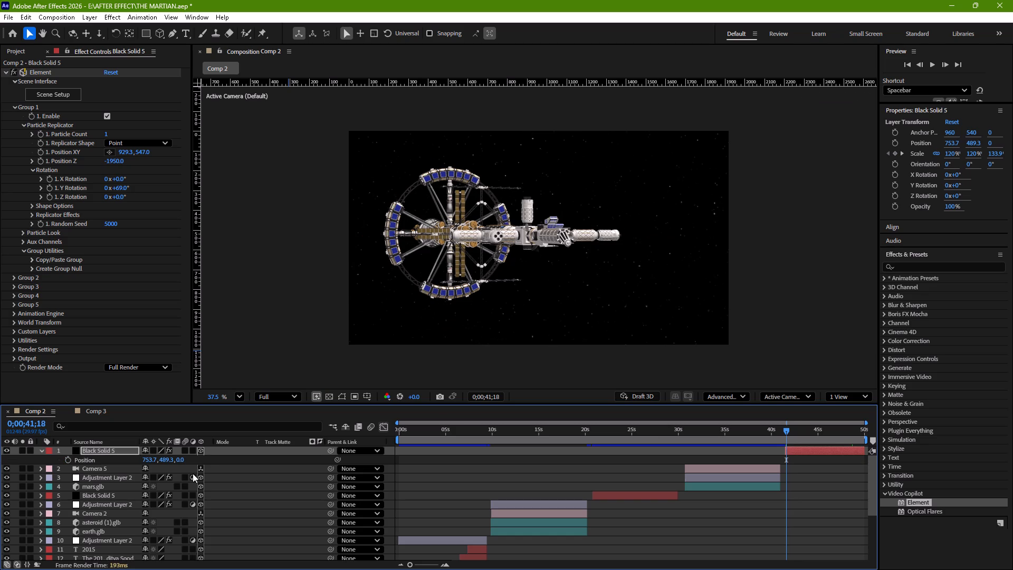
pyautogui.click(65, 461)
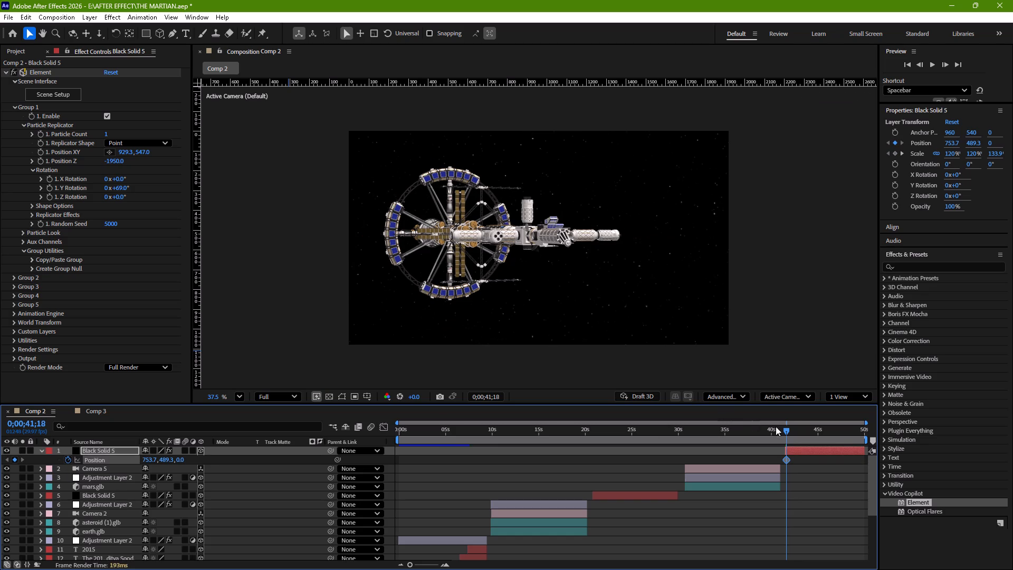
pyautogui.moveTo(786, 428); pyautogui.dragTo(846, 438)
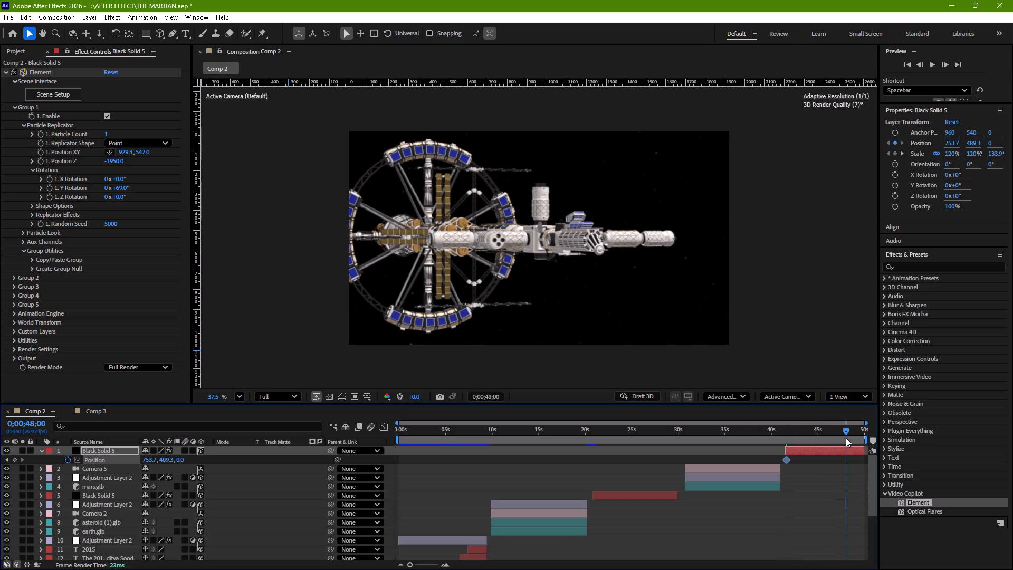
pyautogui.moveTo(846, 438); pyautogui.dragTo(880, 457)
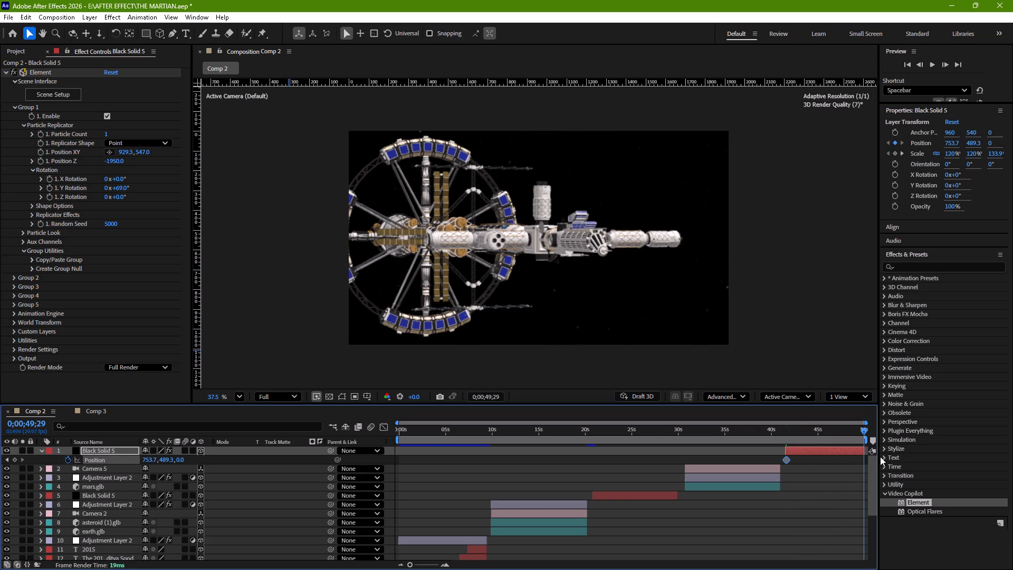
pyautogui.moveTo(880, 457); pyautogui.dragTo(850, 469)
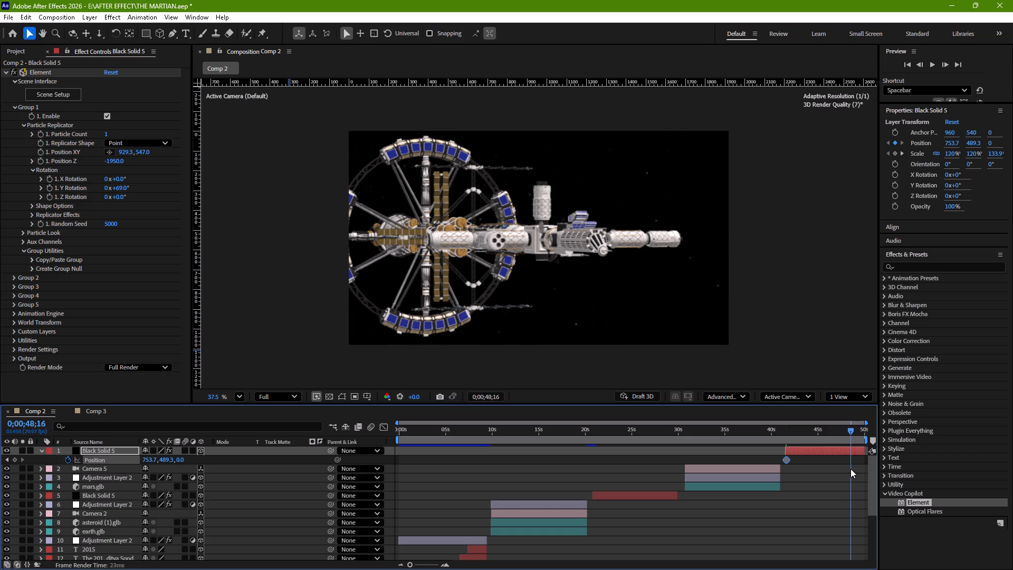
pyautogui.moveTo(850, 469); pyautogui.dragTo(851, 469)
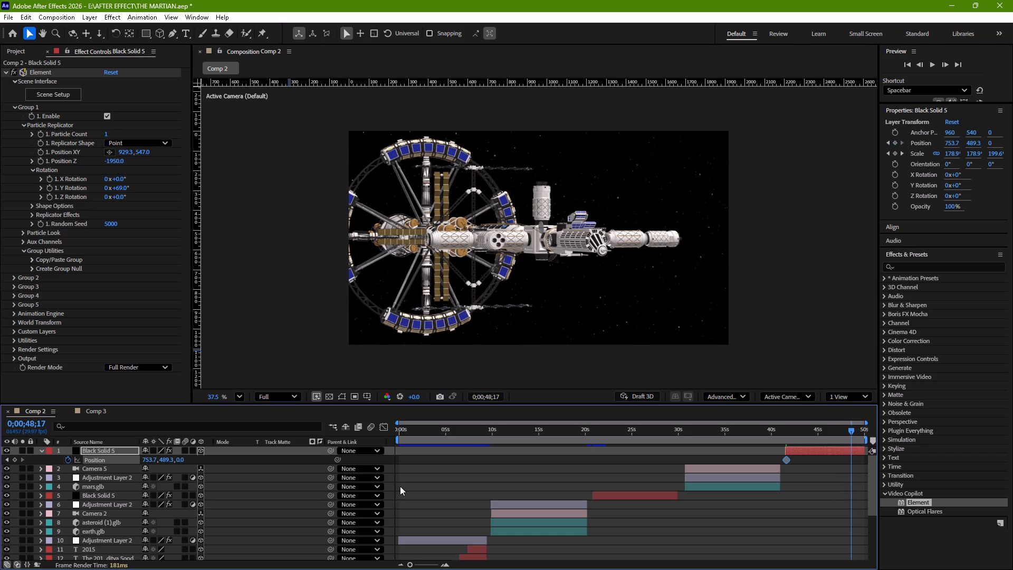
pyautogui.moveTo(146, 460); pyautogui.dragTo(173, 459)
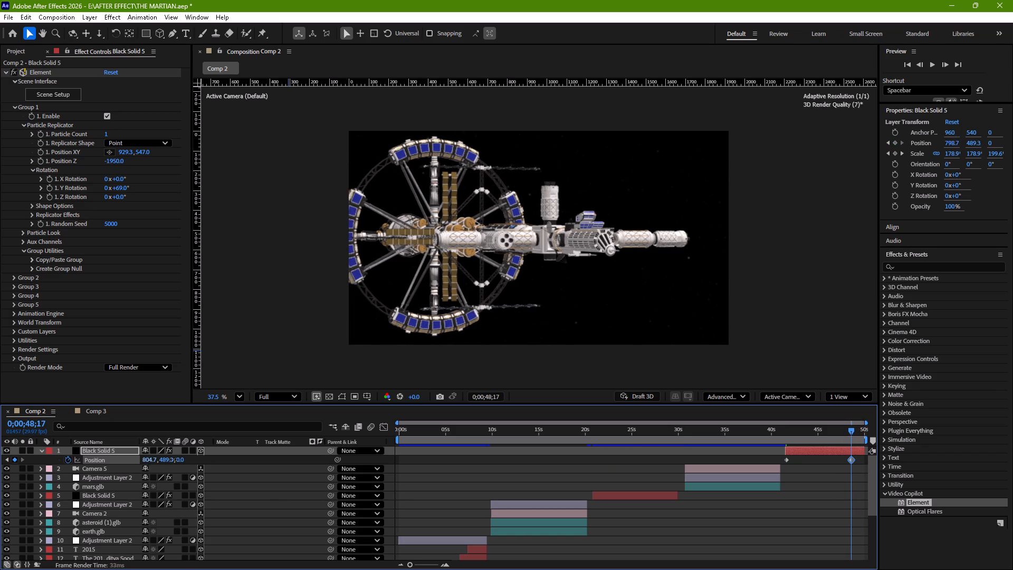
pyautogui.moveTo(173, 459); pyautogui.dragTo(223, 461)
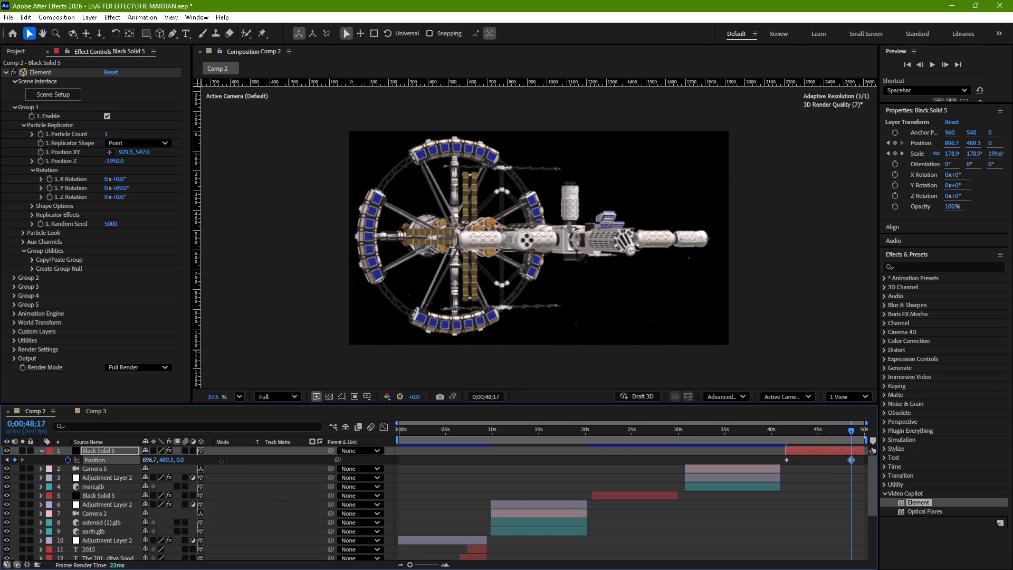
pyautogui.moveTo(223, 461); pyautogui.dragTo(238, 462)
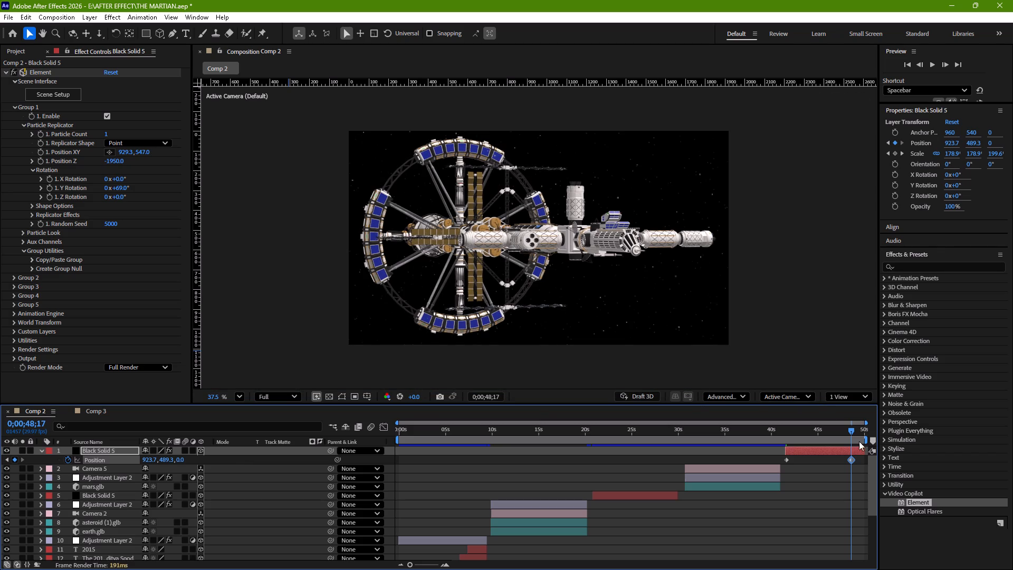
# Preview the station's reworked push-in and drift from 0;00;41;23.
pyautogui.moveTo(851, 429); pyautogui.dragTo(789, 446)
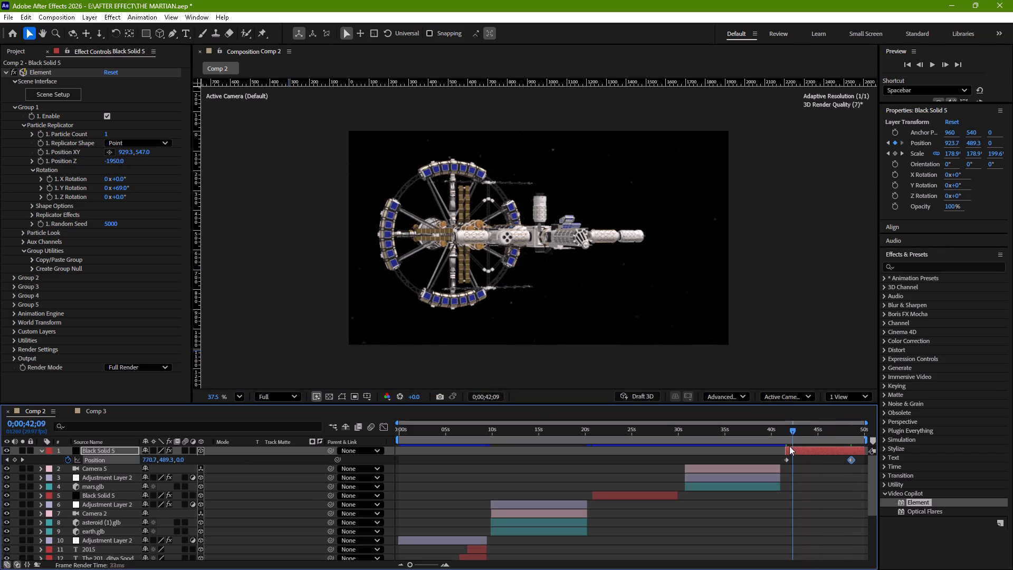
pyautogui.moveTo(789, 446); pyautogui.dragTo(788, 446)
pyautogui.press('space')
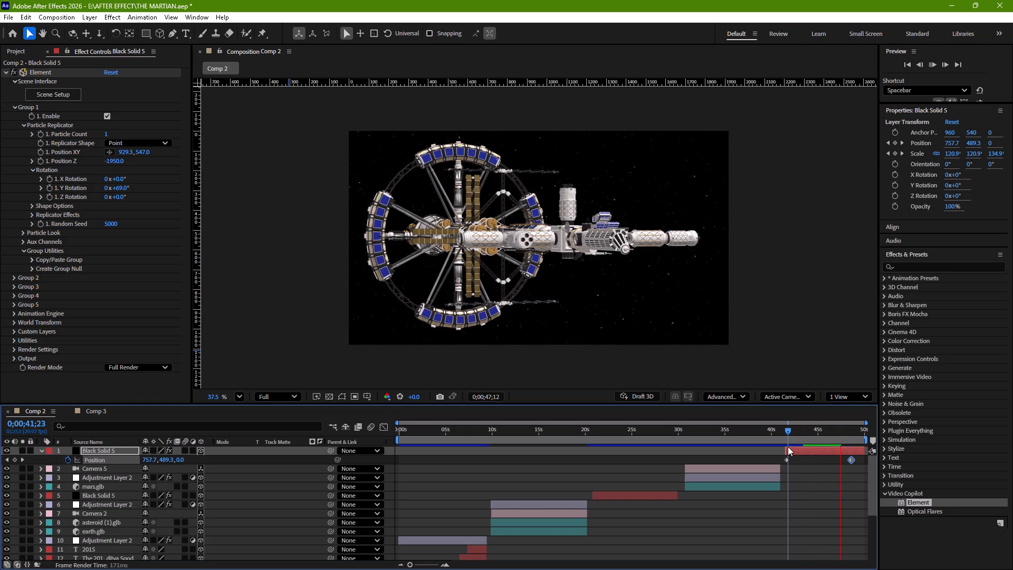
# Add a new two-node camera, Camera 6, with the 50mm preset to Comp 2.
pyautogui.press('space')
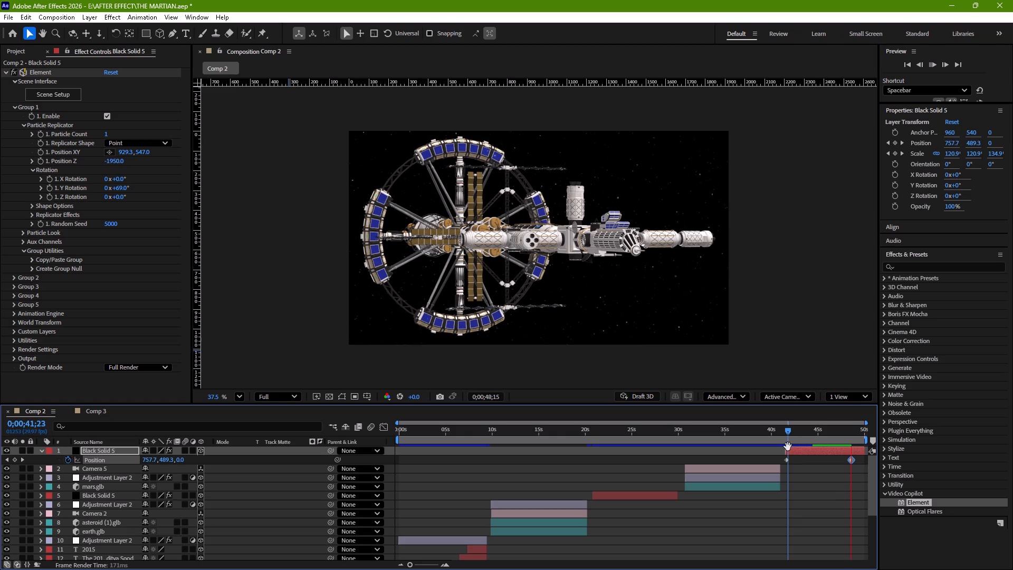
pyautogui.click(817, 349)
pyautogui.rightClick(817, 349)
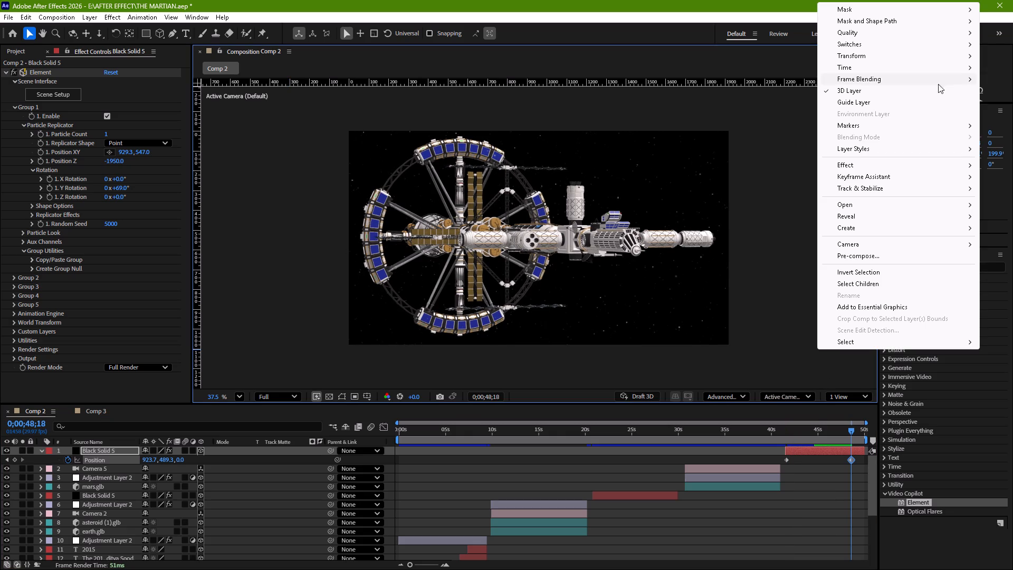
pyautogui.click(682, 318)
pyautogui.rightClick(682, 318)
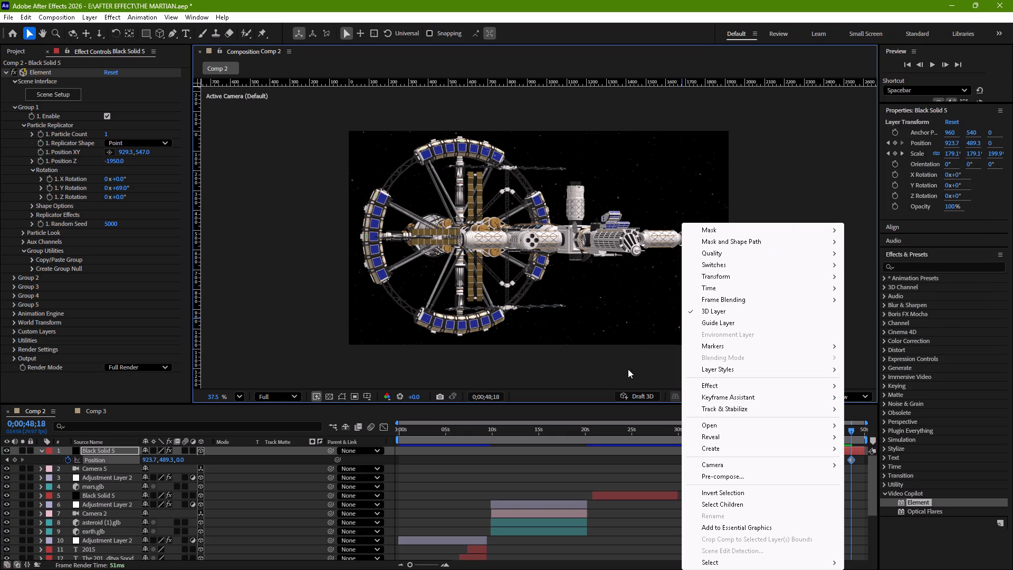
pyautogui.rightClick(656, 468)
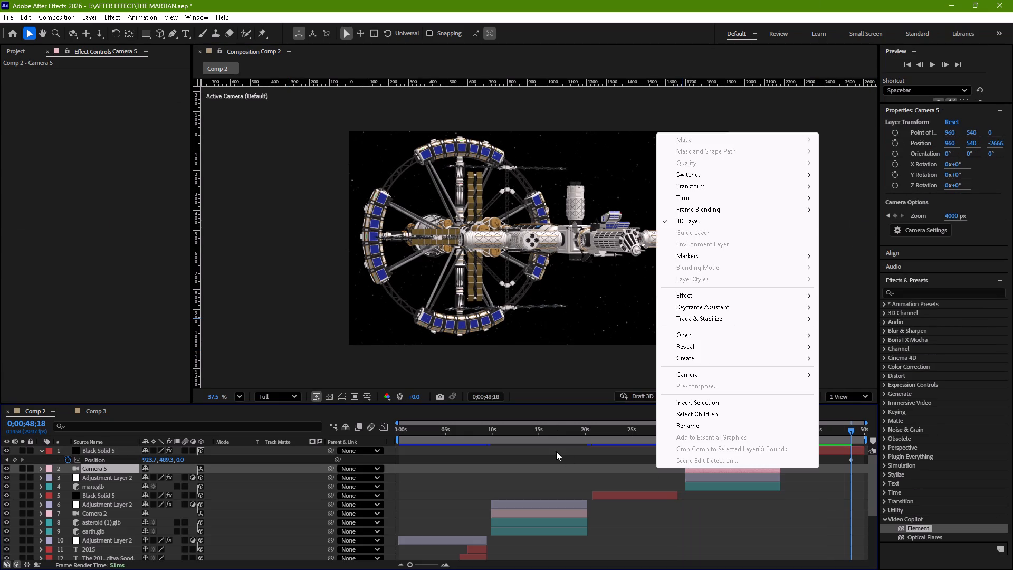
pyautogui.click(557, 454)
pyautogui.rightClick(557, 454)
pyautogui.rightClick(312, 454)
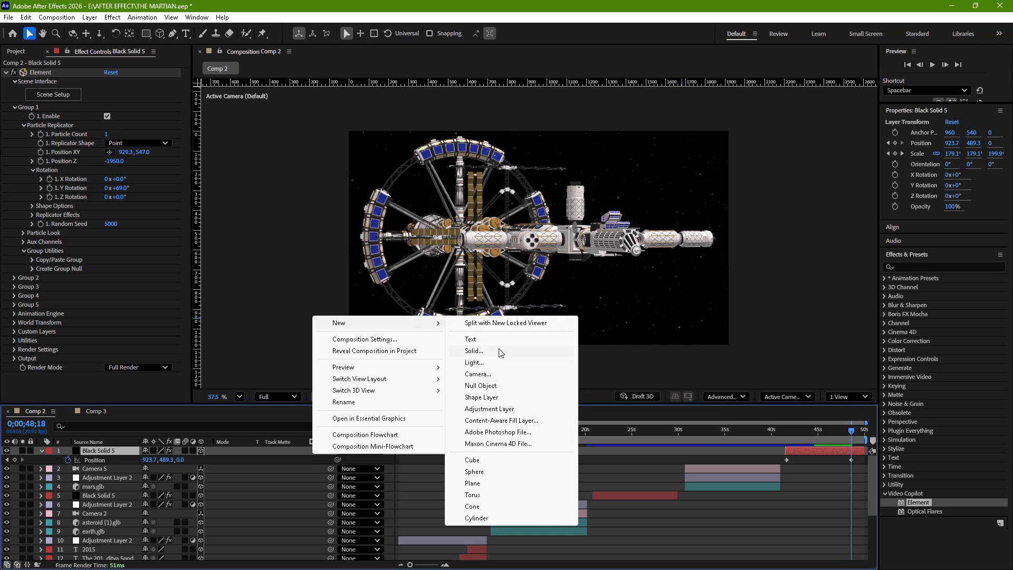
pyautogui.click(493, 374)
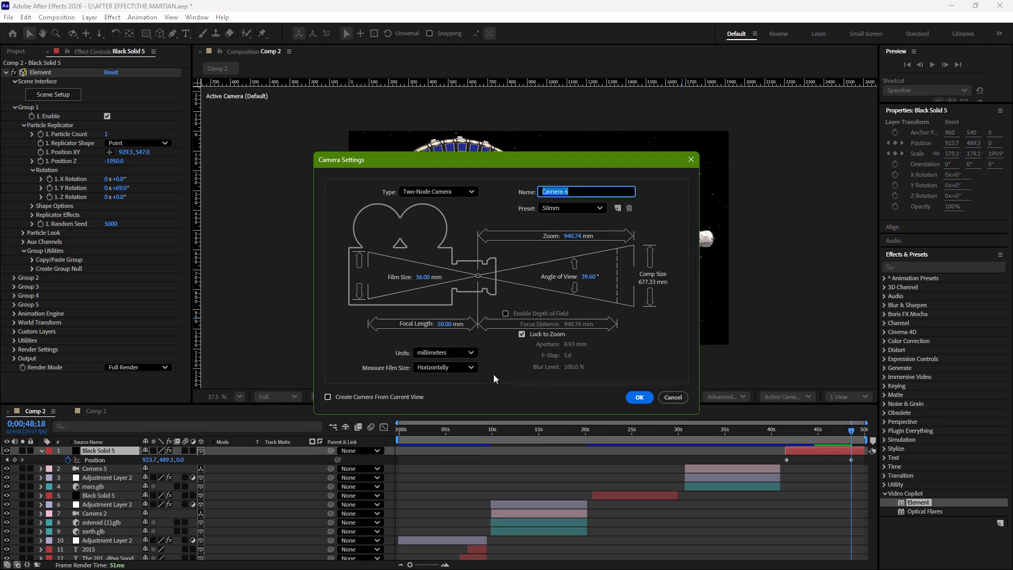
pyautogui.click(641, 393)
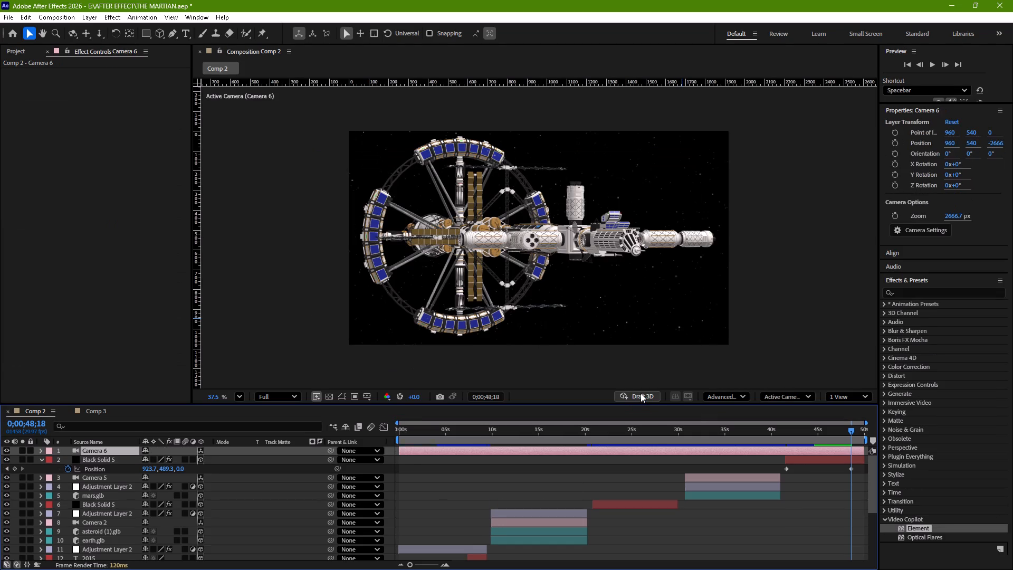
# Trim the start of the Camera 6 layer to line up with the start of the station's Black Solid 5 layer.
pyautogui.moveTo(400, 450); pyautogui.dragTo(856, 444)
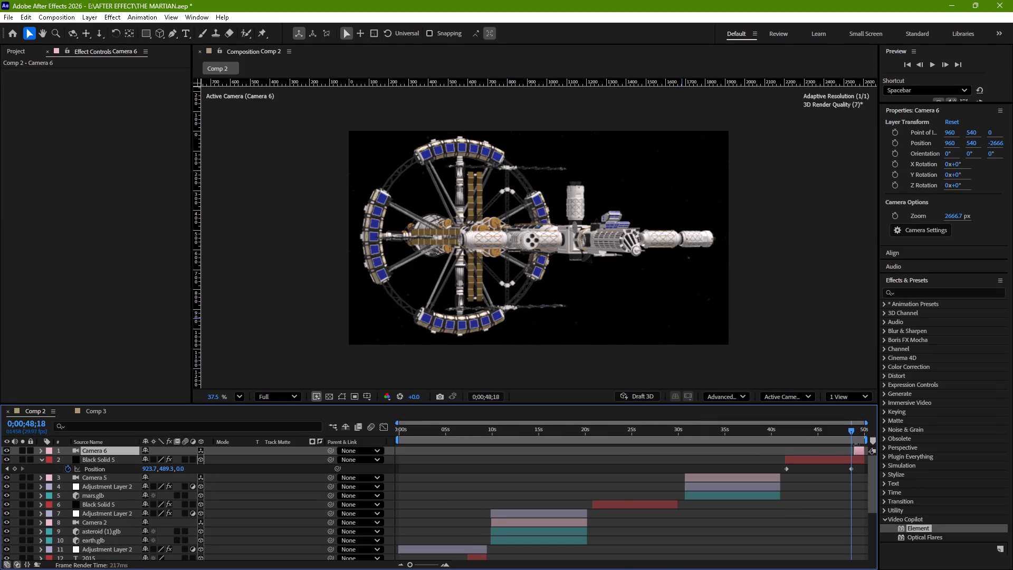
pyautogui.moveTo(856, 444); pyautogui.dragTo(783, 460)
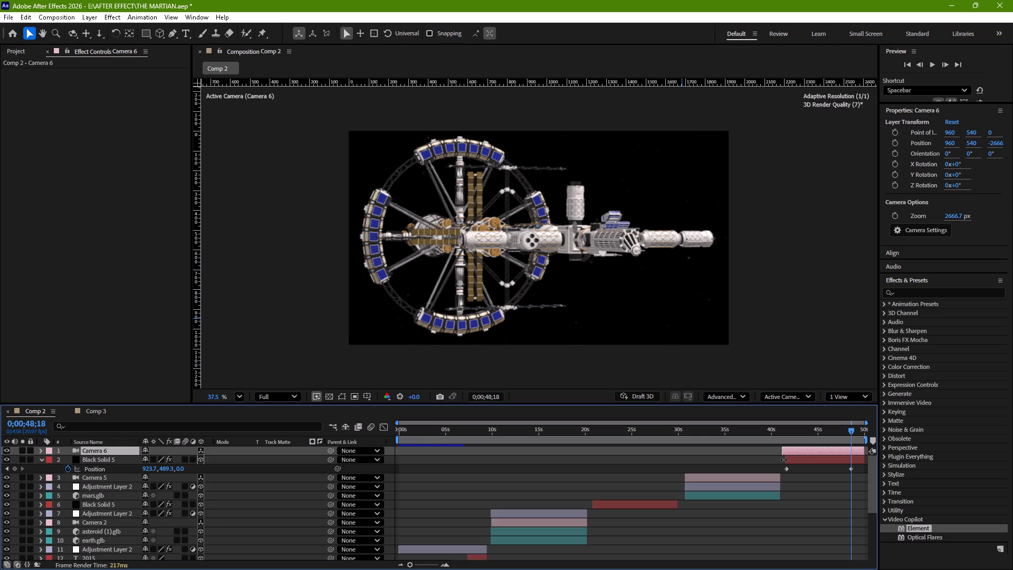
pyautogui.moveTo(783, 460); pyautogui.dragTo(787, 460)
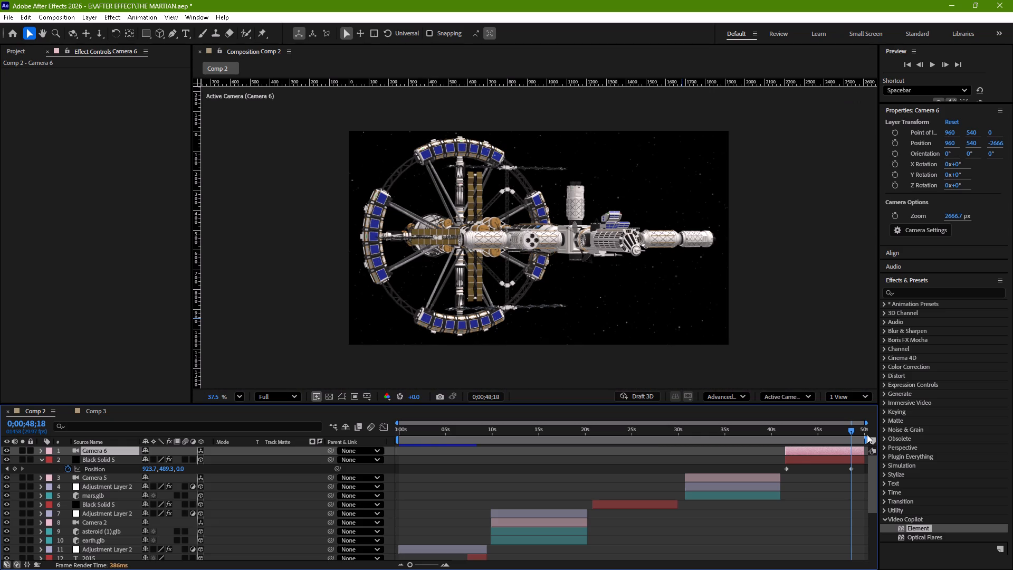
# Keyframe Camera 6's Zoom from 2666.7 px at 0;00;41;15 to 4000 px at 0;00;49;29.
pyautogui.moveTo(851, 430); pyautogui.dragTo(790, 446)
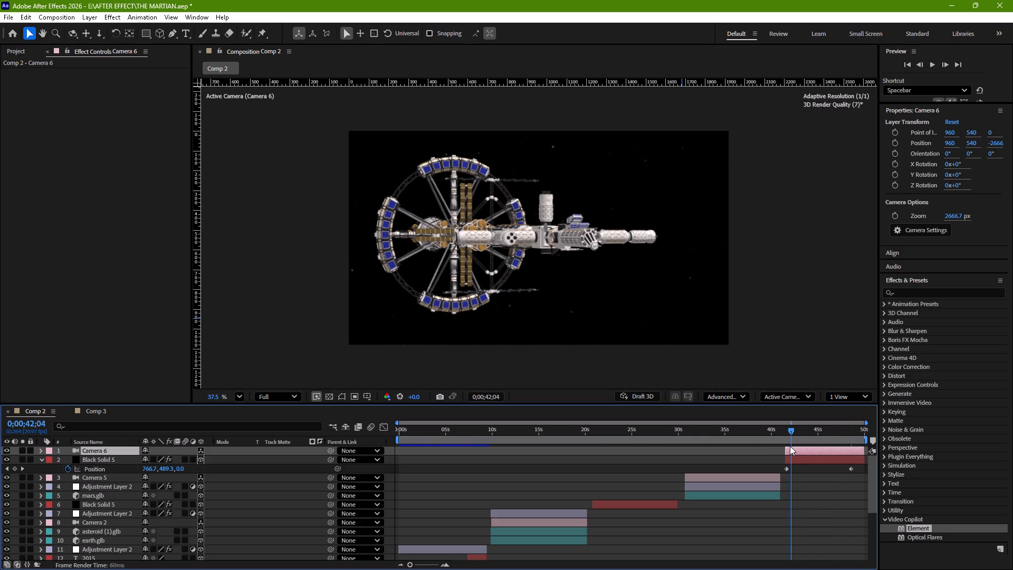
pyautogui.moveTo(790, 446); pyautogui.dragTo(785, 447)
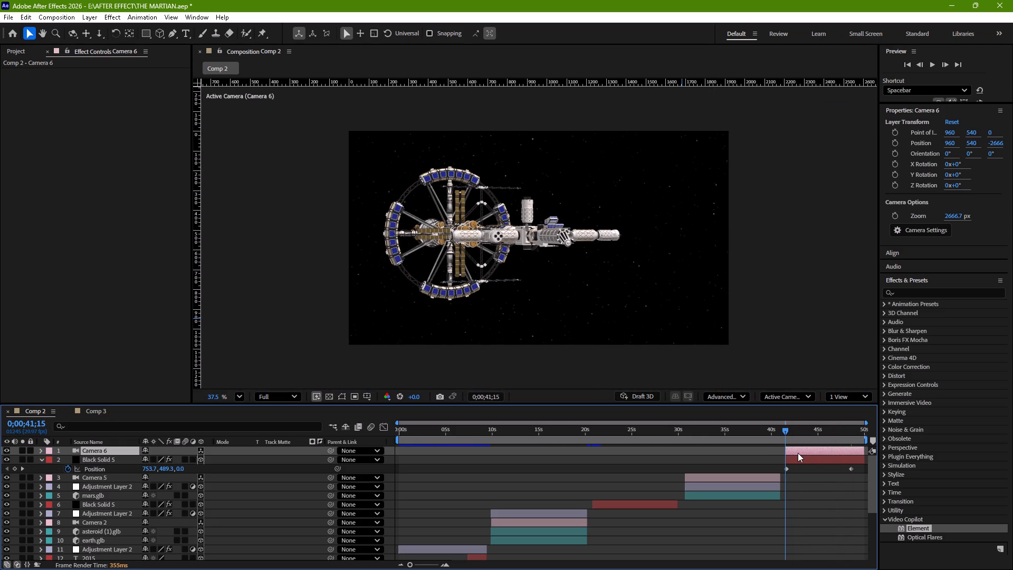
pyautogui.click(798, 453)
pyautogui.click(896, 214)
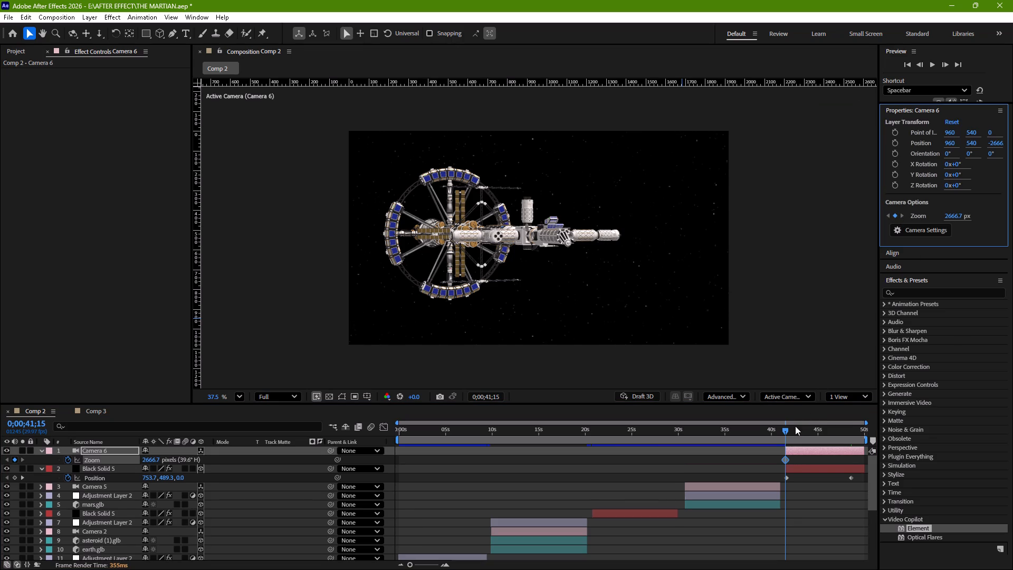
pyautogui.moveTo(785, 431); pyautogui.dragTo(818, 435)
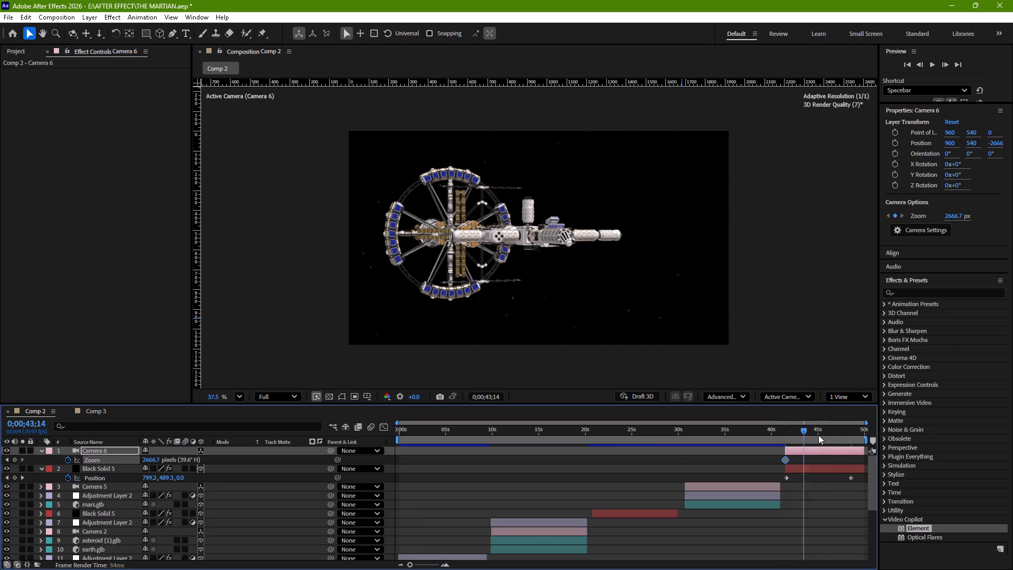
pyautogui.moveTo(818, 435); pyautogui.dragTo(872, 435)
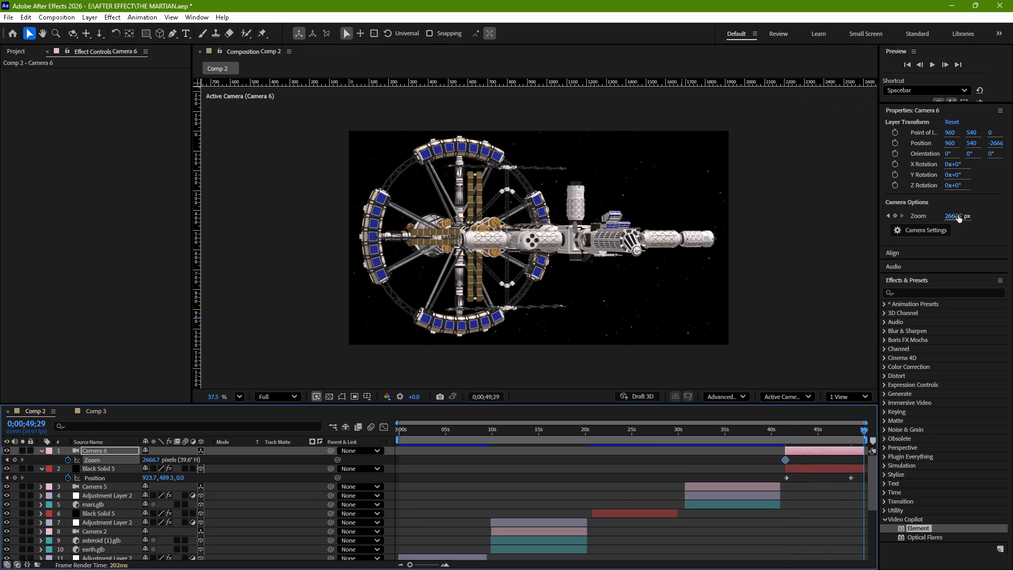
pyautogui.click(958, 215)
pyautogui.write('4000')
pyautogui.press('Return')
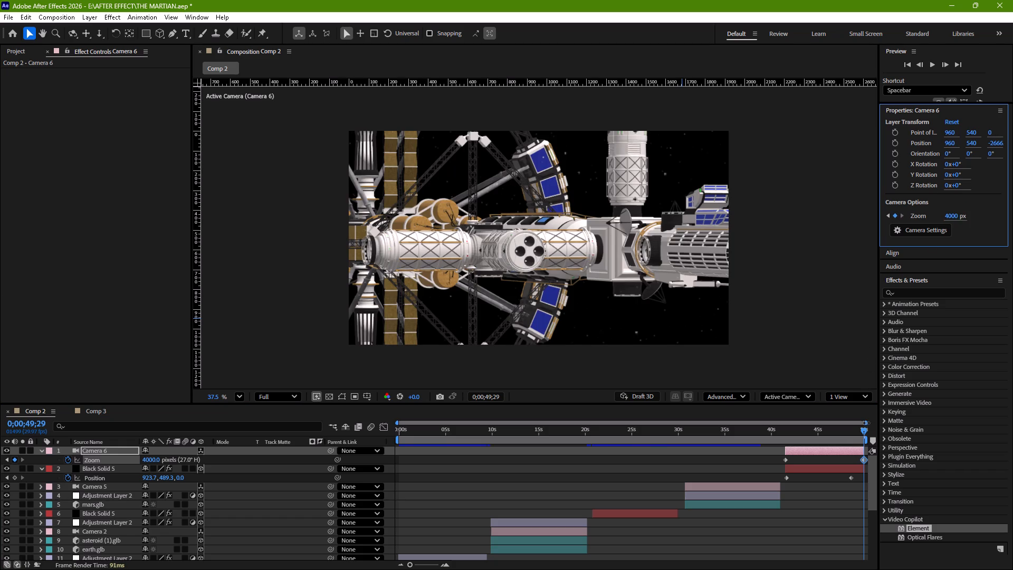
# Preview the station shot with the camera zoom from 0;00;41;18.
pyautogui.moveTo(863, 432); pyautogui.dragTo(785, 442)
pyautogui.press('space')
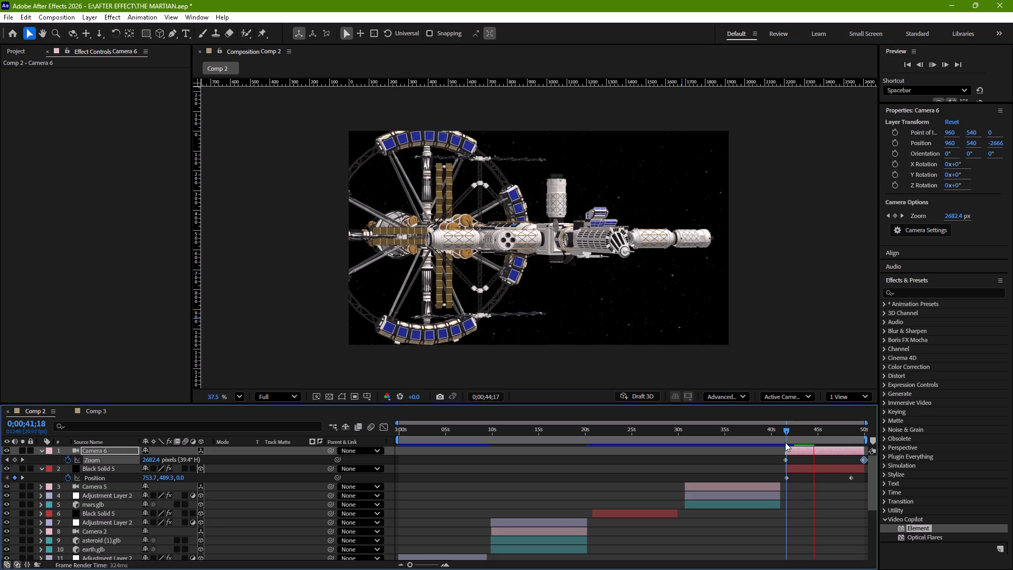
pyautogui.press('space')
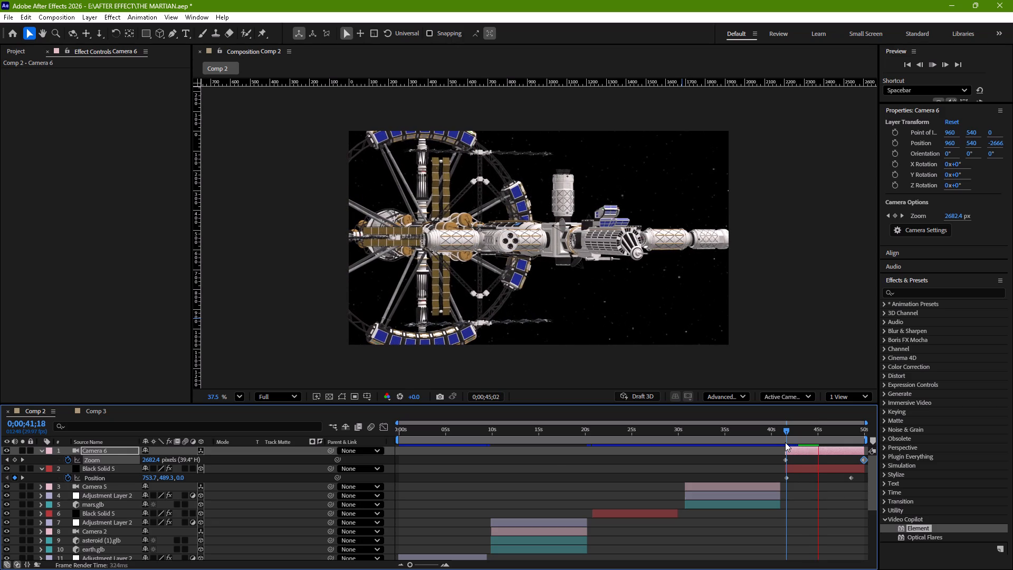
# Remove the Scale keyframes from the station layer at 0;00;41;18, keeping its Scale at a constant 120%.
pyautogui.click(817, 468)
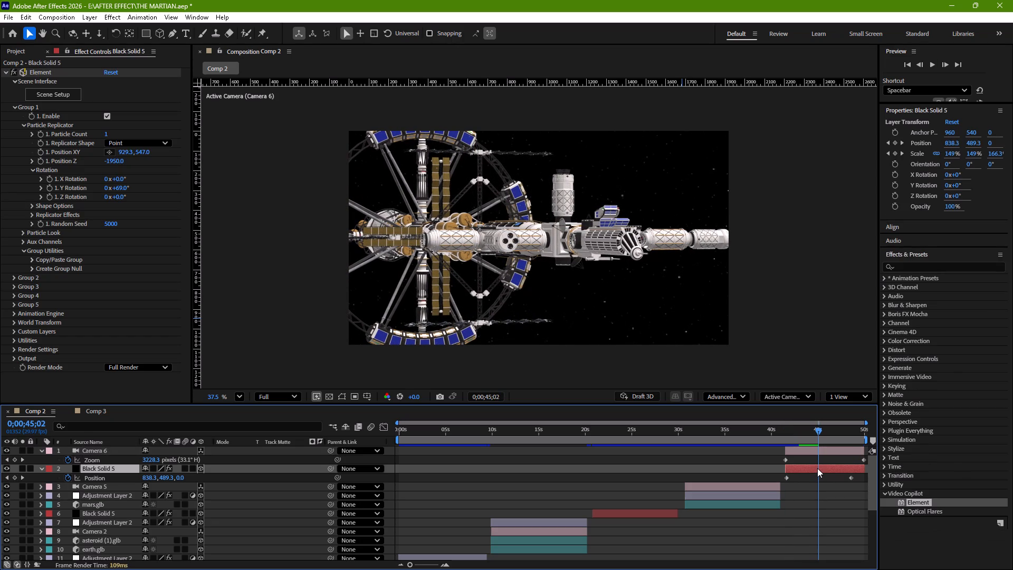
pyautogui.press('s')
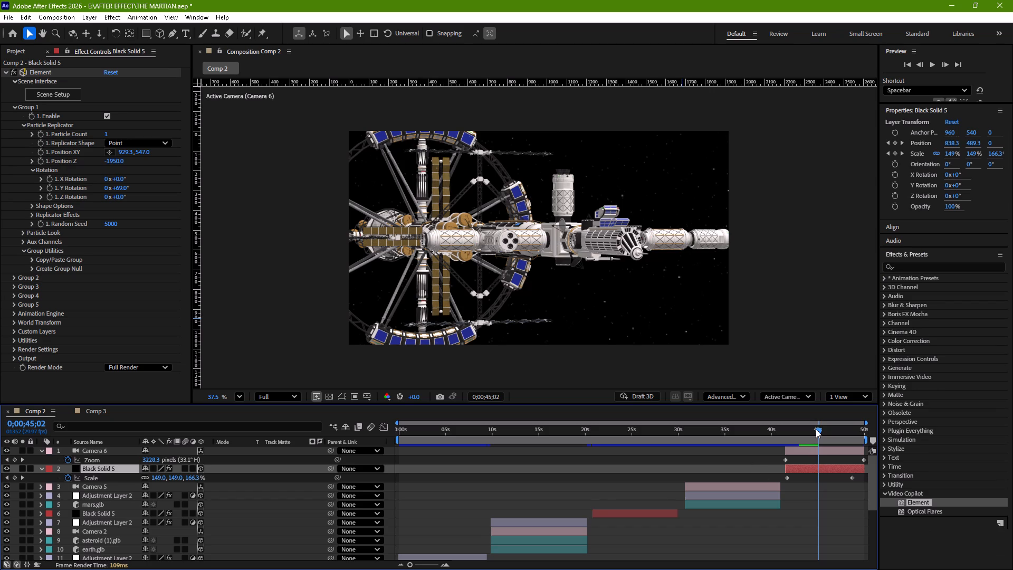
pyautogui.moveTo(818, 429); pyautogui.dragTo(788, 446)
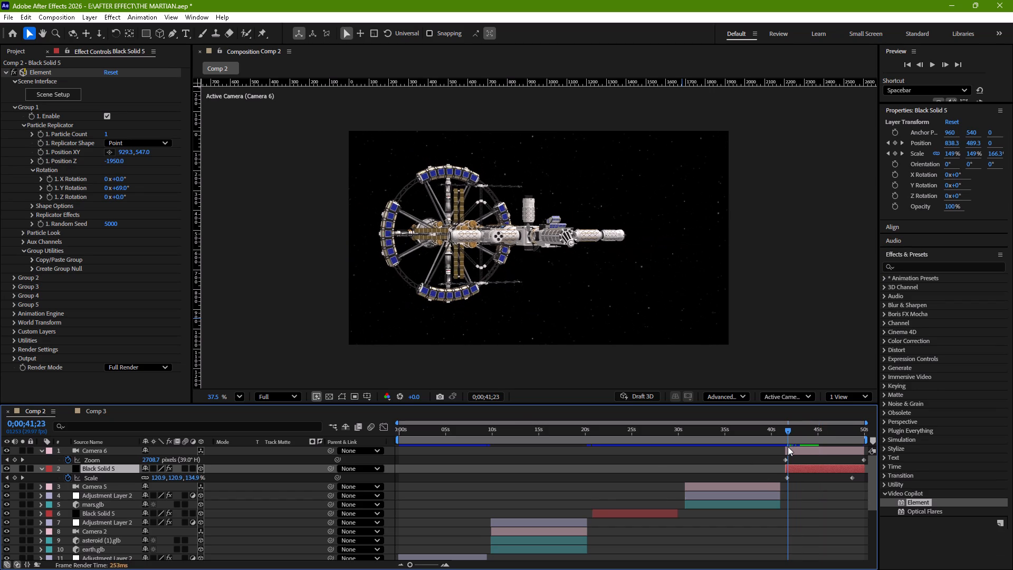
pyautogui.moveTo(788, 446); pyautogui.dragTo(786, 448)
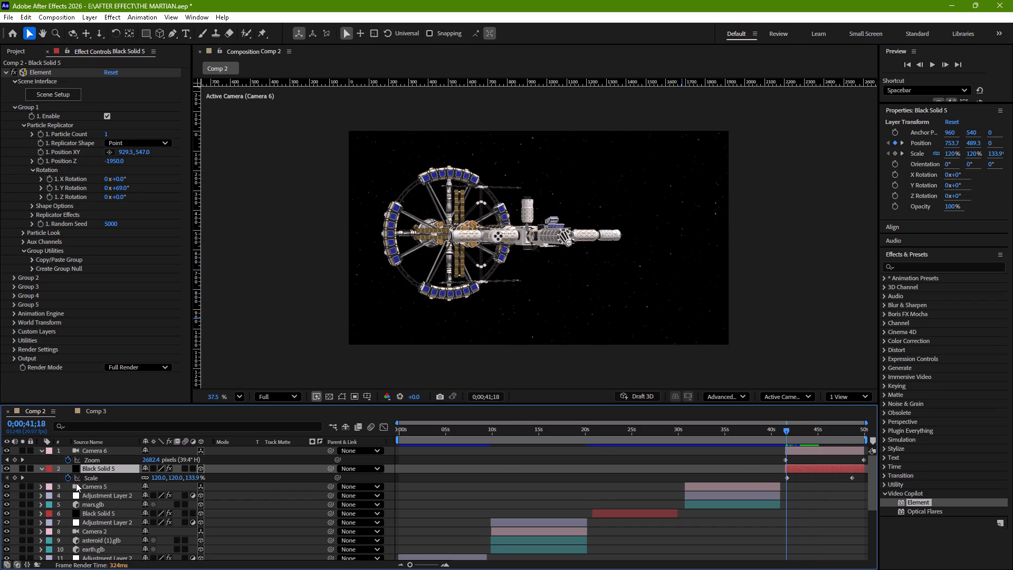
pyautogui.click(70, 479)
# Preview the station shot from 0;00;41;18 without the Scale animation.
pyautogui.press('space')
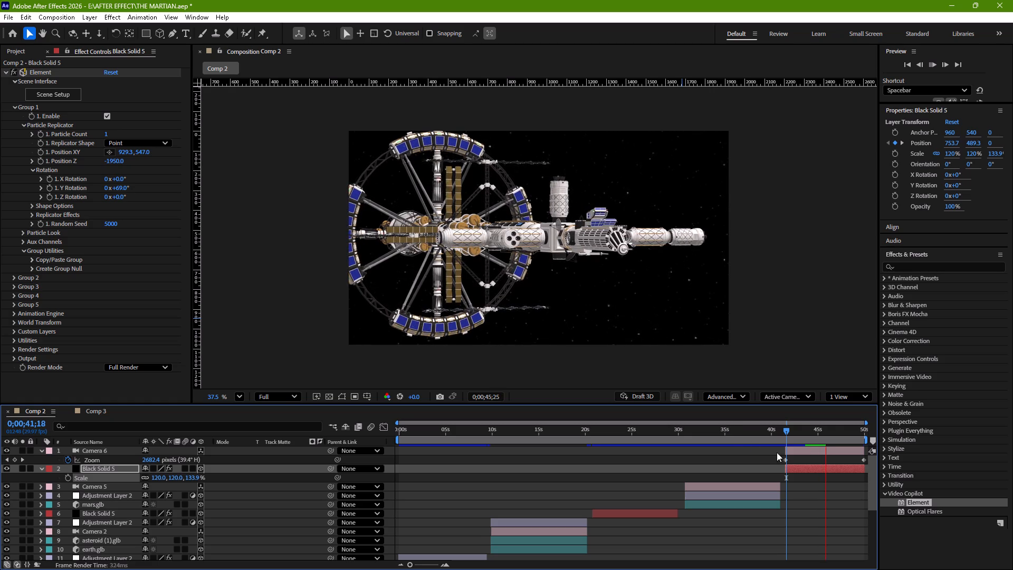
pyautogui.click(796, 467)
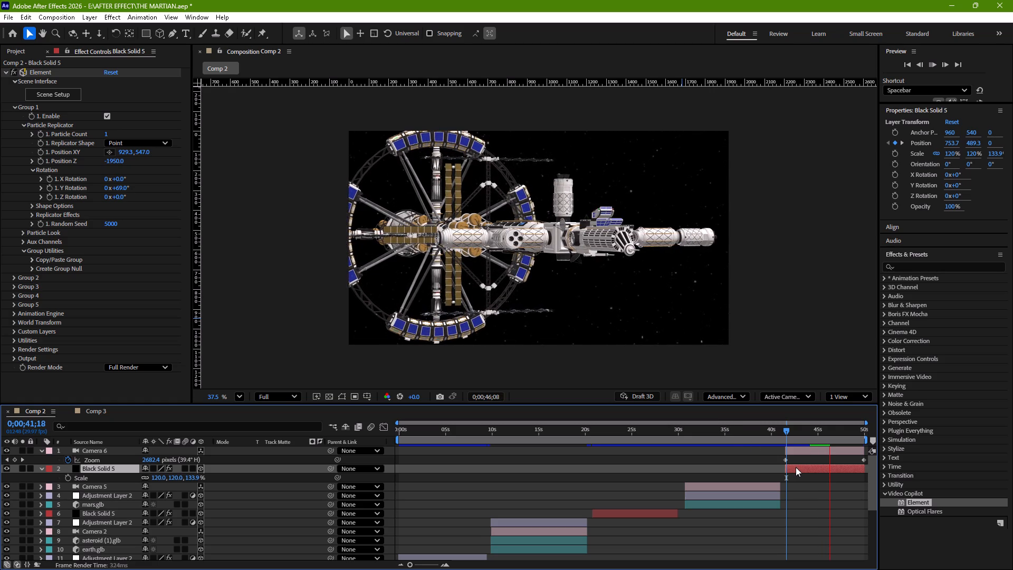
pyautogui.press('space')
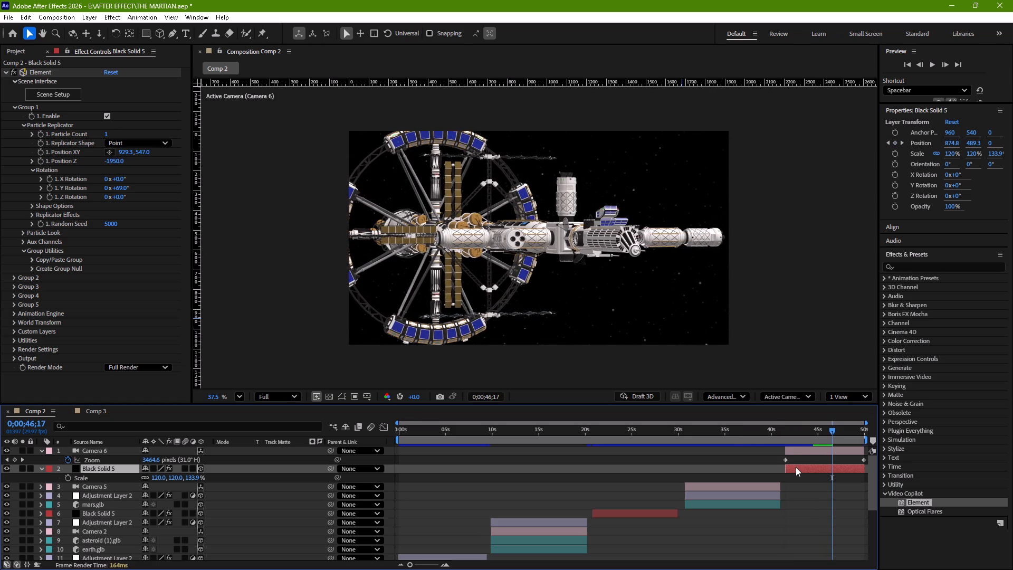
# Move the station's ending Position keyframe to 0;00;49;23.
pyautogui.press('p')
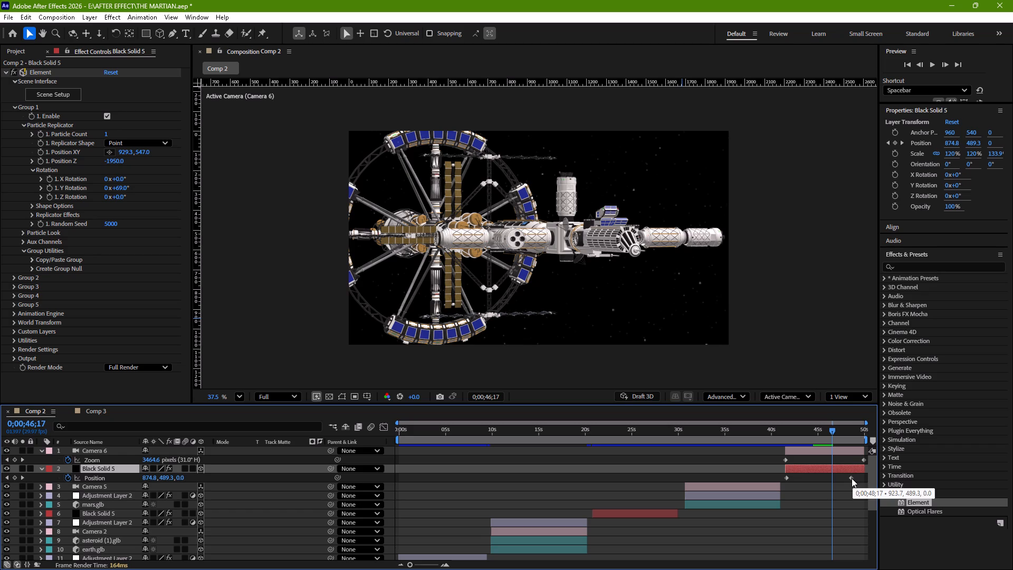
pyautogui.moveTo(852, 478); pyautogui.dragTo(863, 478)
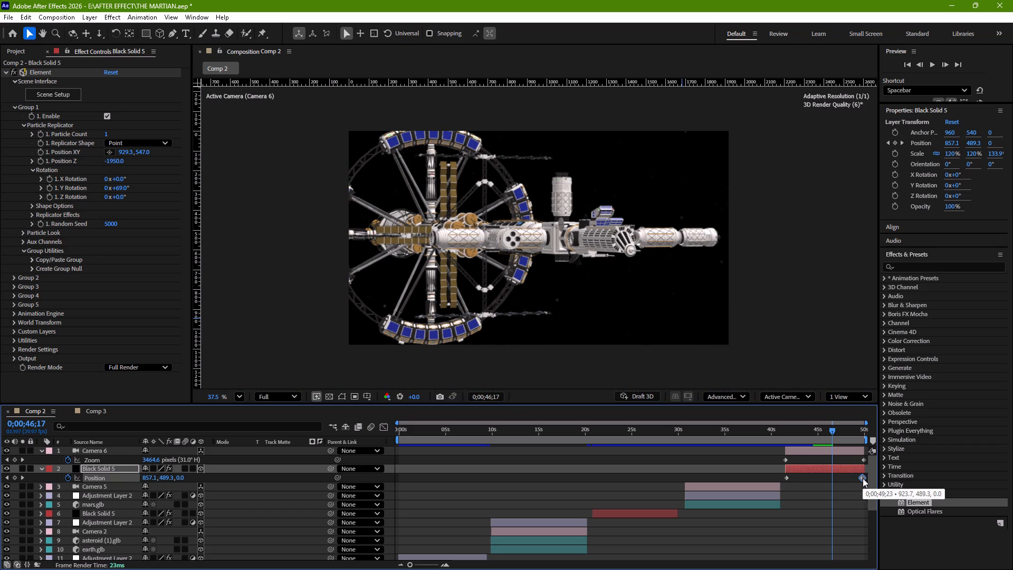
# Replace the station's ending Position keyframe with one of about 982.7, 489.3 at 0;00;49;29.
pyautogui.click(832, 430)
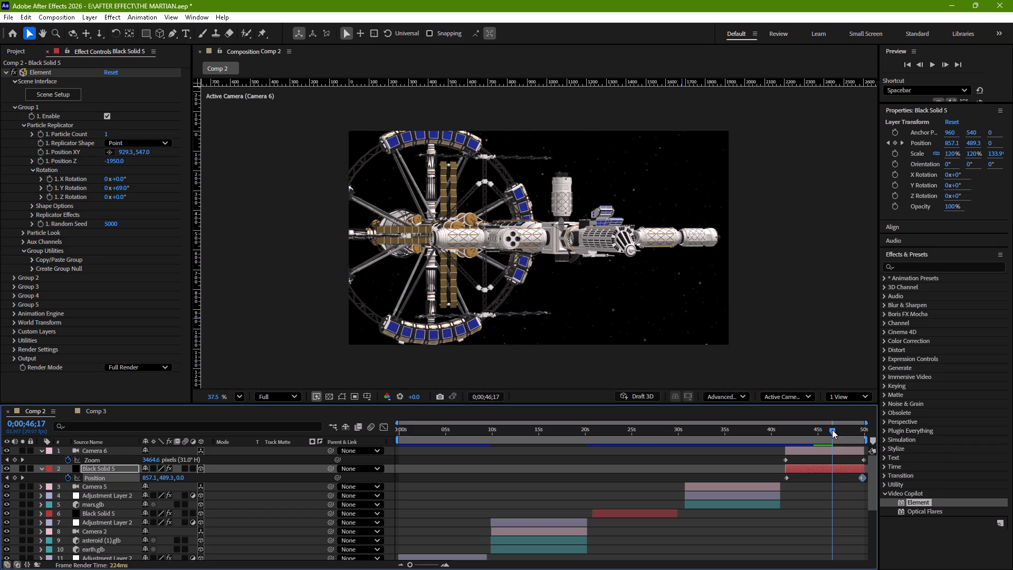
pyautogui.moveTo(832, 430); pyautogui.dragTo(876, 435)
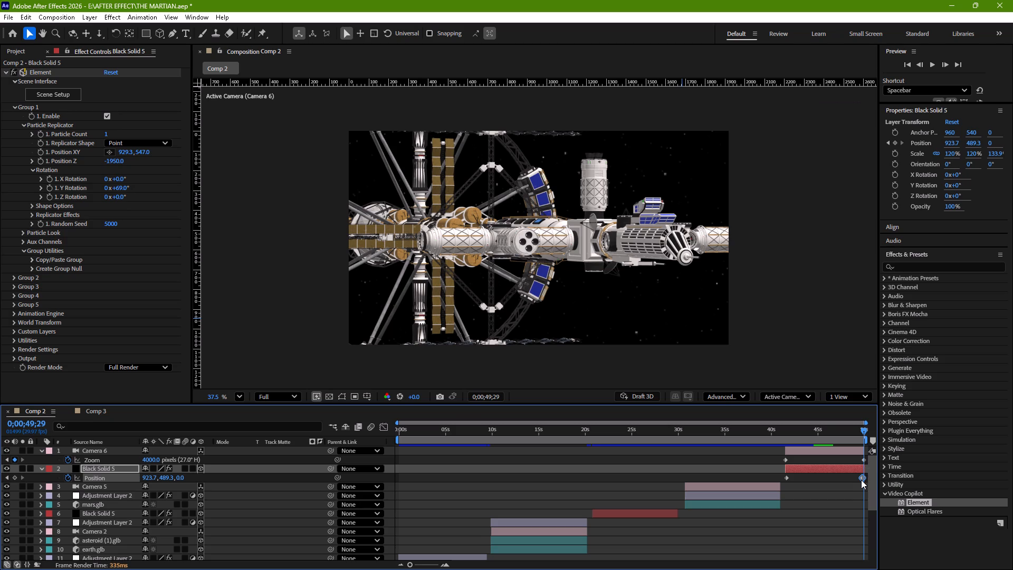
pyautogui.click(863, 476)
pyautogui.click(863, 476)
pyautogui.press('Delete')
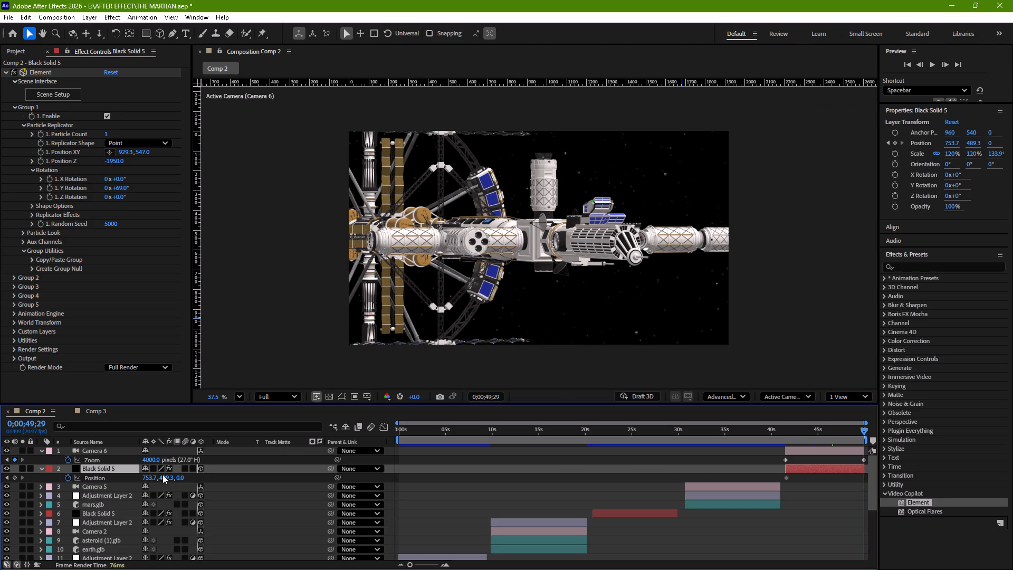
pyautogui.moveTo(150, 477); pyautogui.dragTo(223, 476)
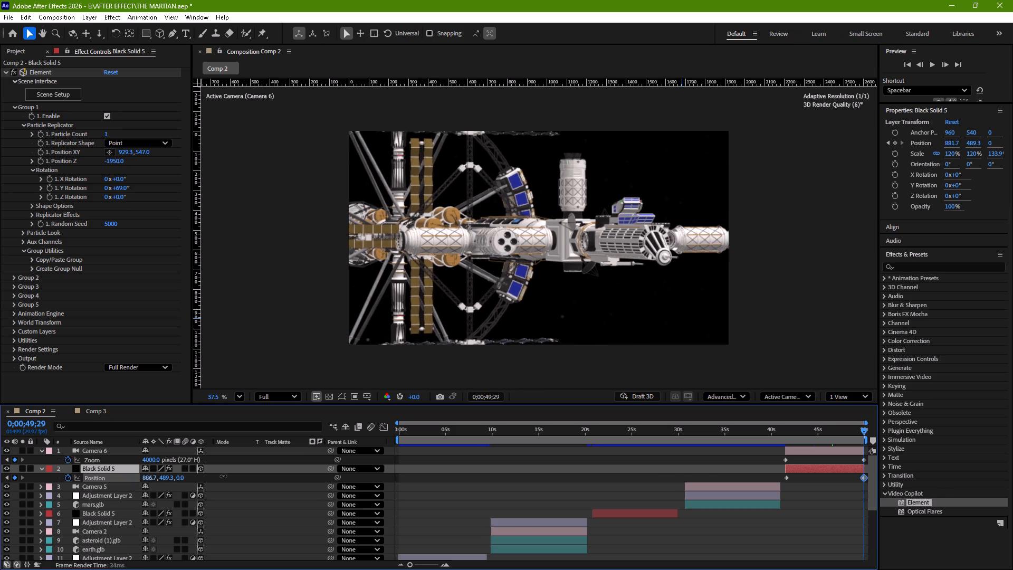
pyautogui.moveTo(223, 476); pyautogui.dragTo(337, 478)
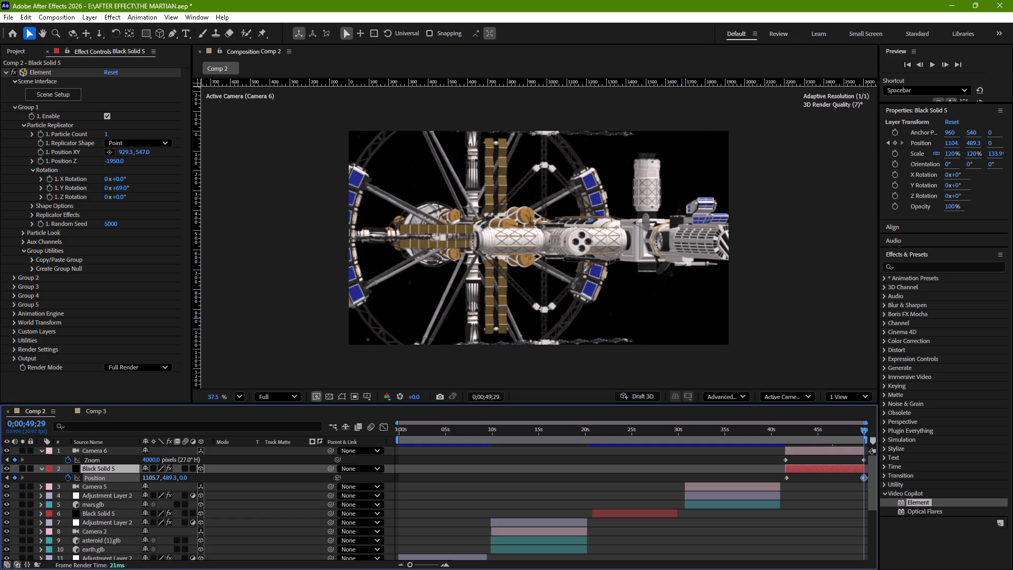
pyautogui.moveTo(337, 478); pyautogui.dragTo(279, 491)
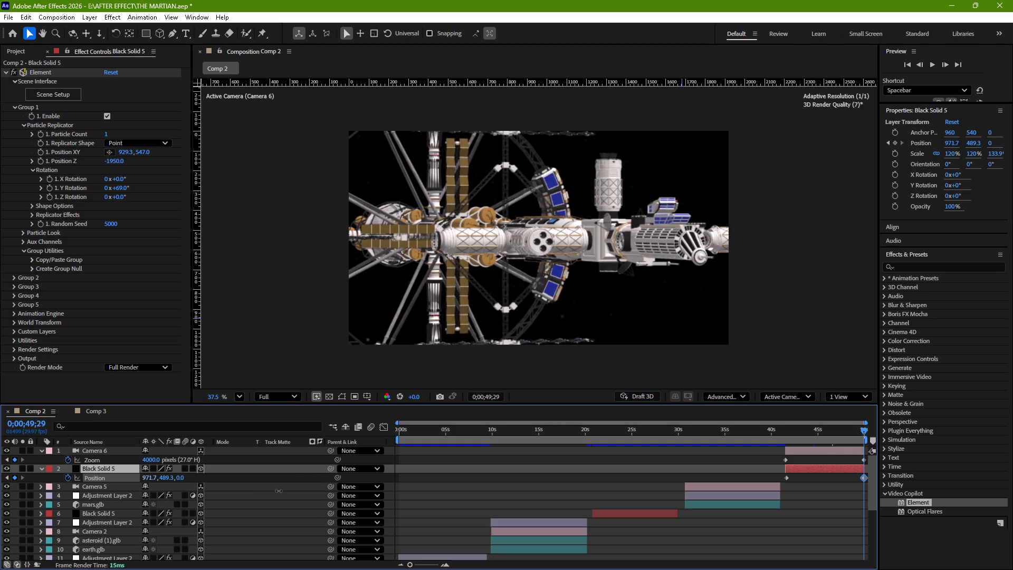
pyautogui.moveTo(279, 491); pyautogui.dragTo(284, 491)
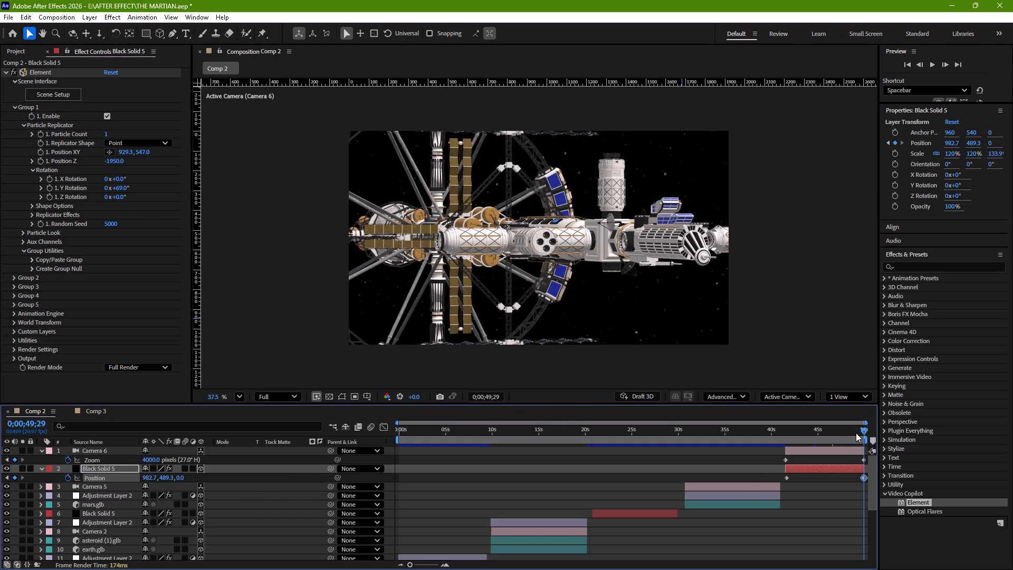
# Preview the station's camera zoom and longer horizontal drift from 0;00;41;15.
pyautogui.moveTo(866, 431); pyautogui.dragTo(788, 449)
pyautogui.press('space')
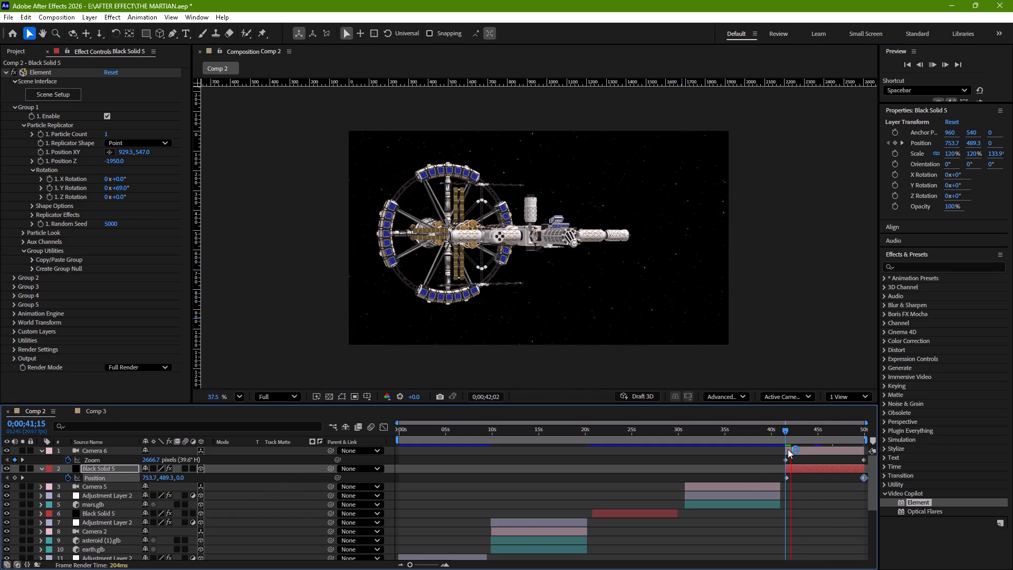
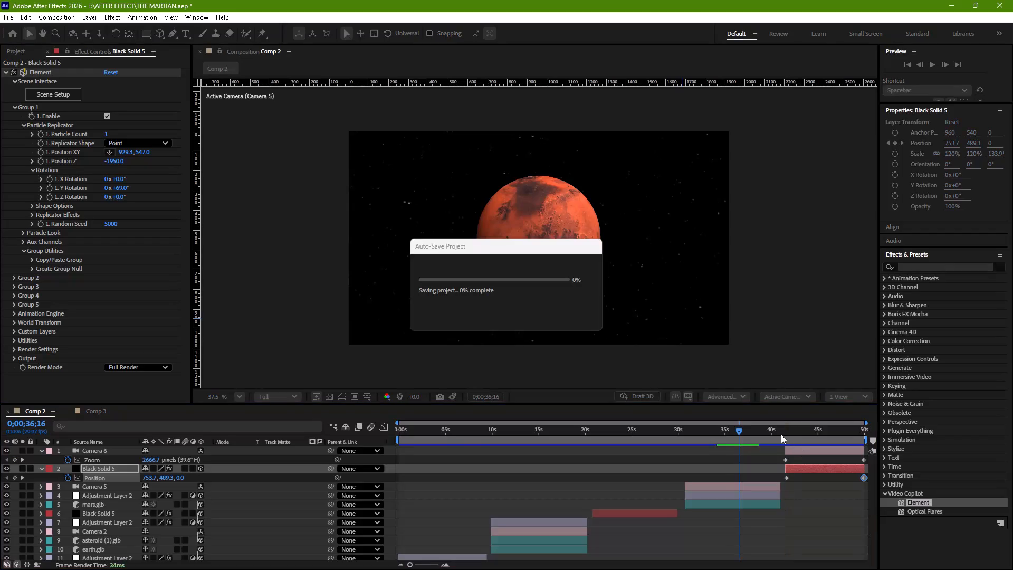
# Save the THE MARTIAN project.
pyautogui.hotkey('ctrl', 'a')
pyautogui.hotkey('ctrl', 'a')
pyautogui.hotkey('ctrl', 's')
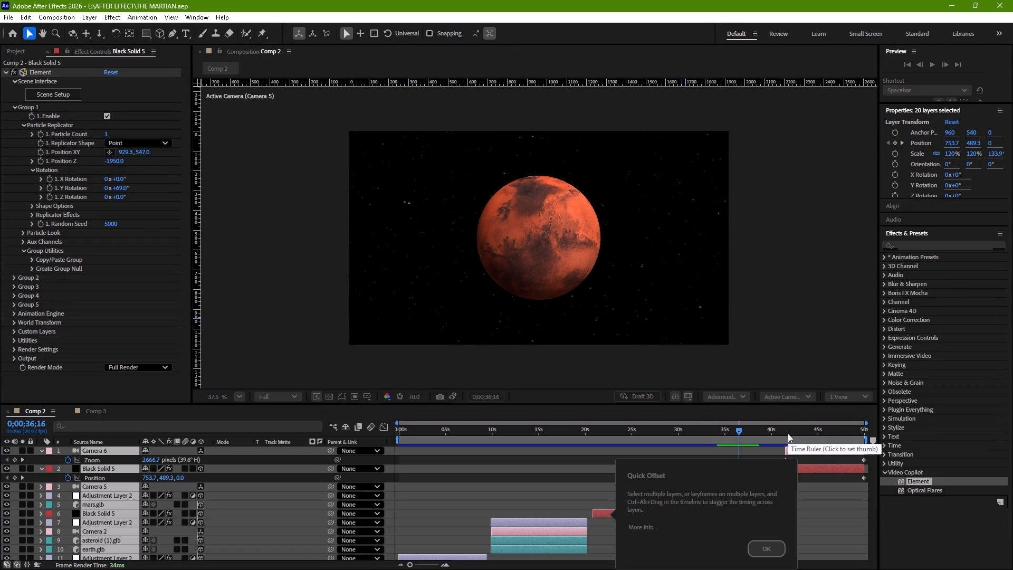
pyautogui.click(769, 548)
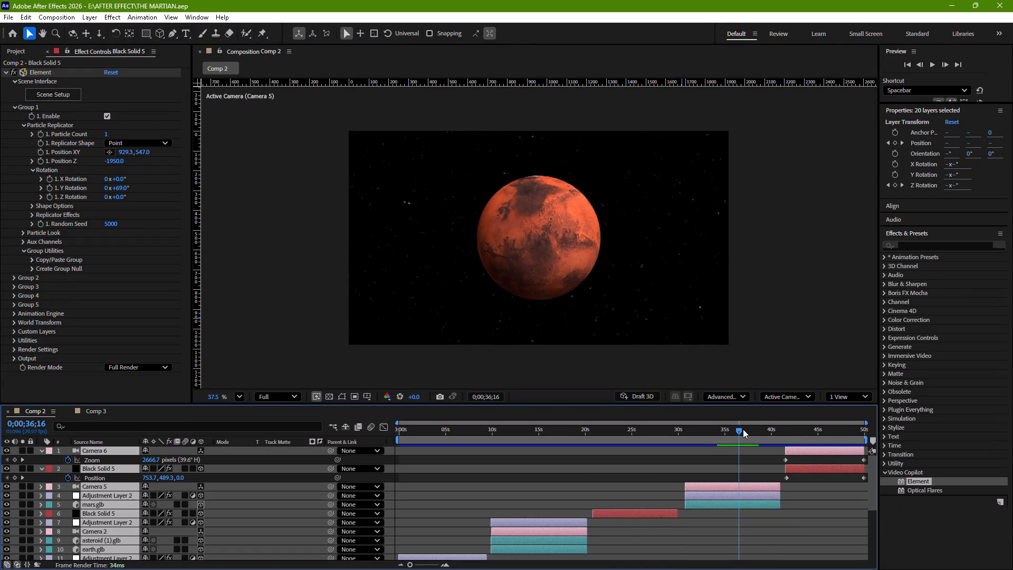
# Scrub between the earlier station shot and the closing one to compare their framing and motion, finishing at 0;00;41;15.
pyautogui.moveTo(737, 430); pyautogui.dragTo(787, 435)
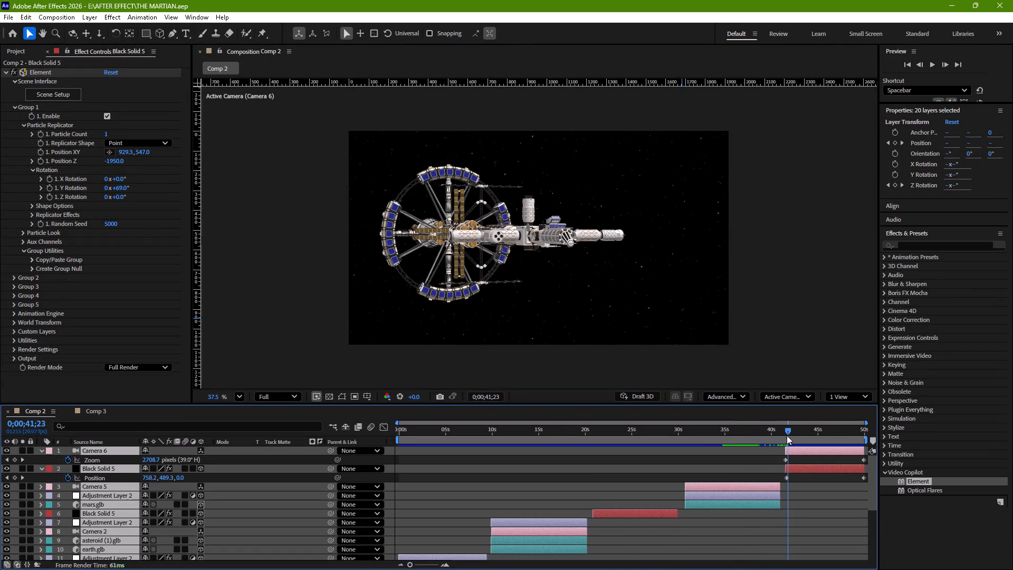
pyautogui.moveTo(787, 435); pyautogui.dragTo(801, 437)
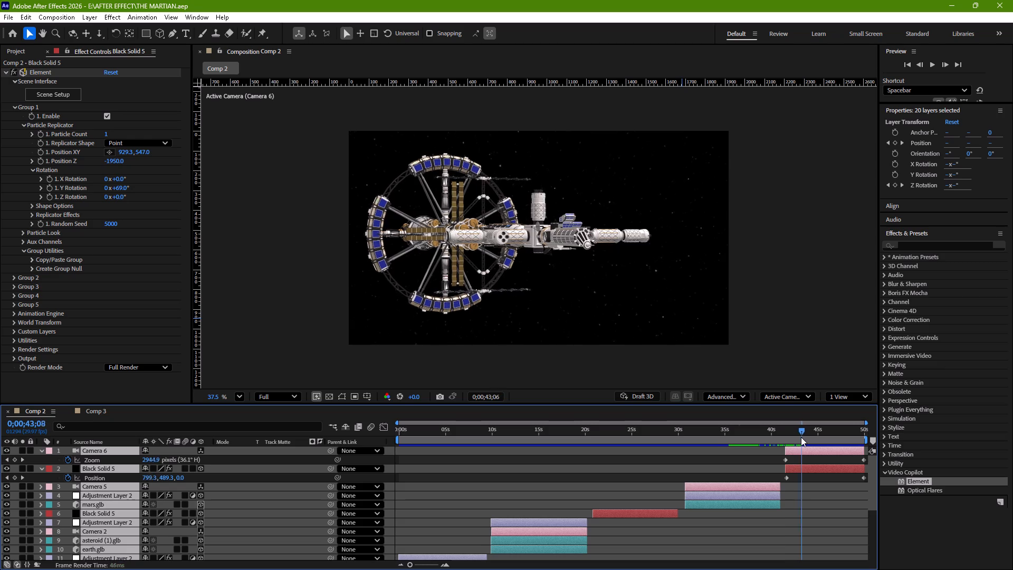
pyautogui.moveTo(801, 437); pyautogui.dragTo(681, 480)
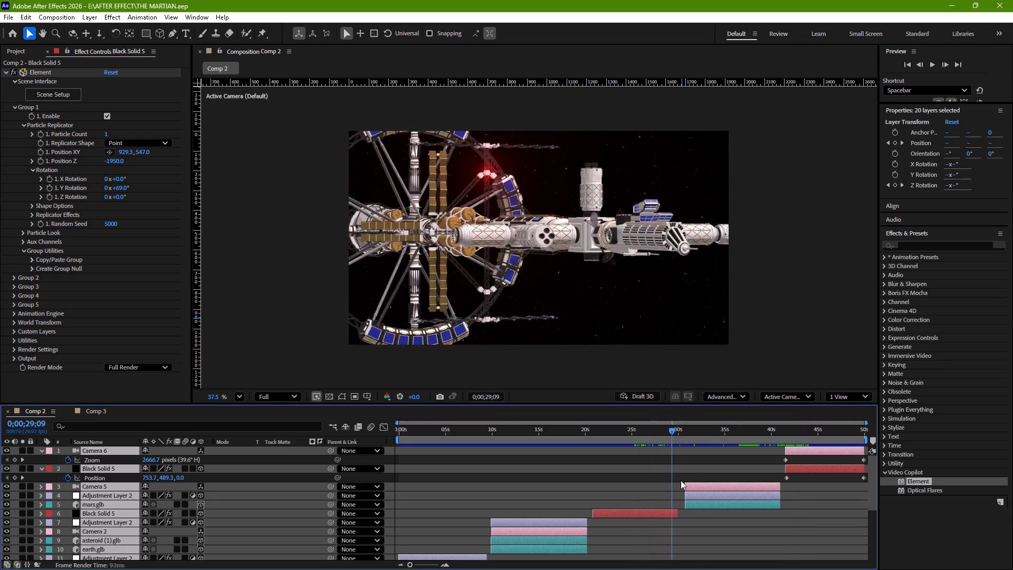
pyautogui.moveTo(681, 480); pyautogui.dragTo(801, 478)
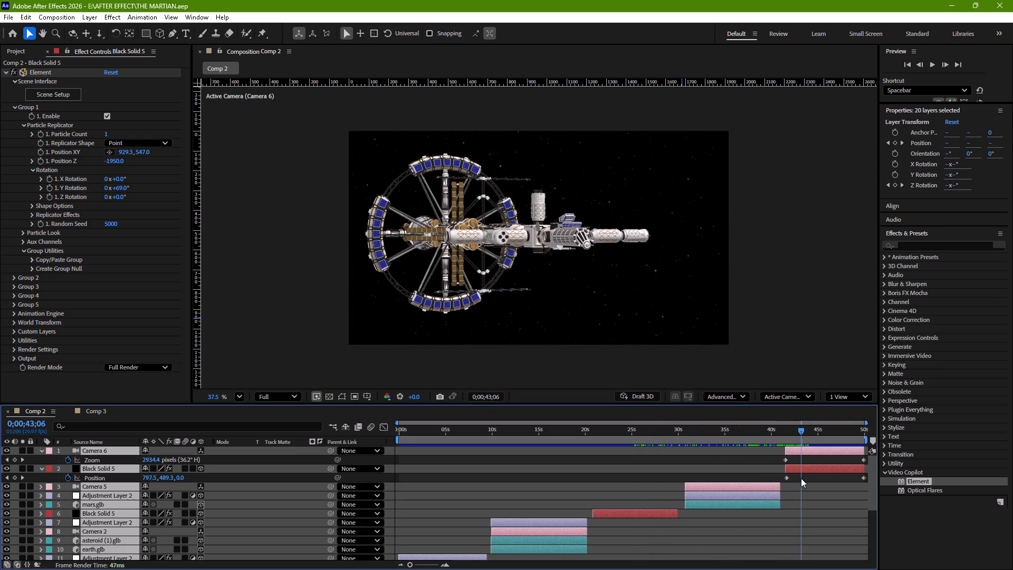
pyautogui.moveTo(801, 478); pyautogui.dragTo(918, 483)
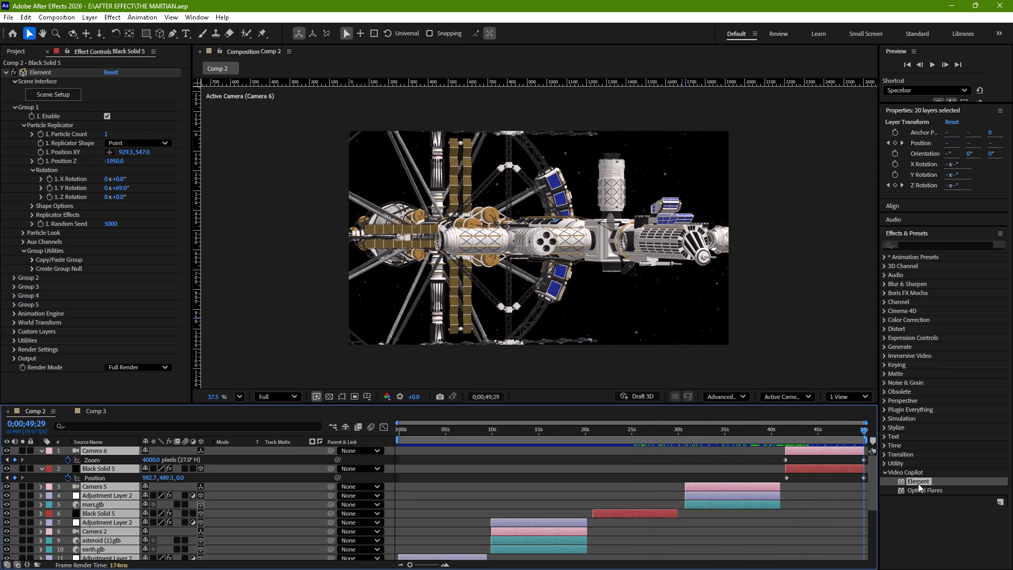
pyautogui.moveTo(918, 483); pyautogui.dragTo(840, 493)
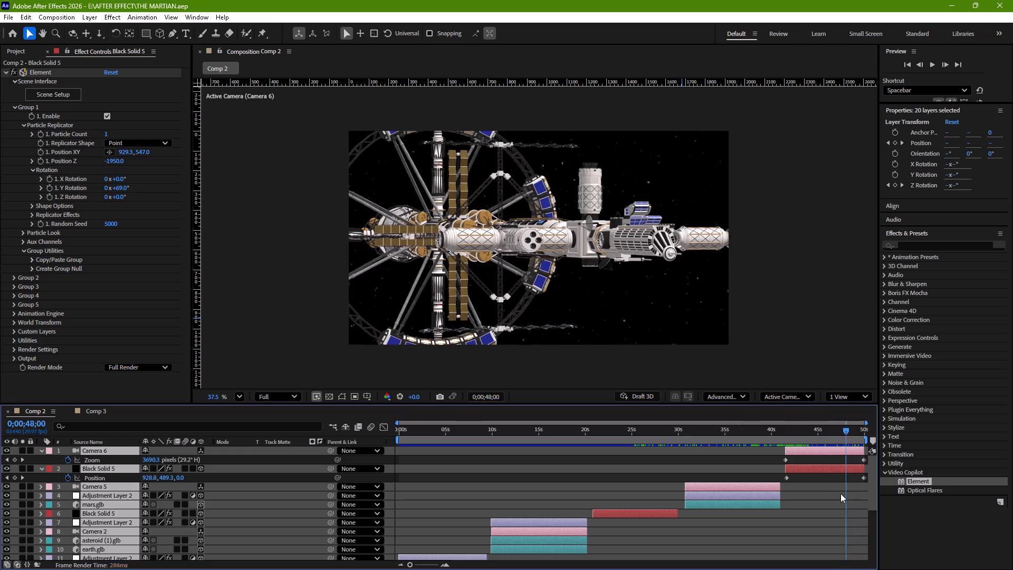
pyautogui.moveTo(840, 493); pyautogui.dragTo(783, 498)
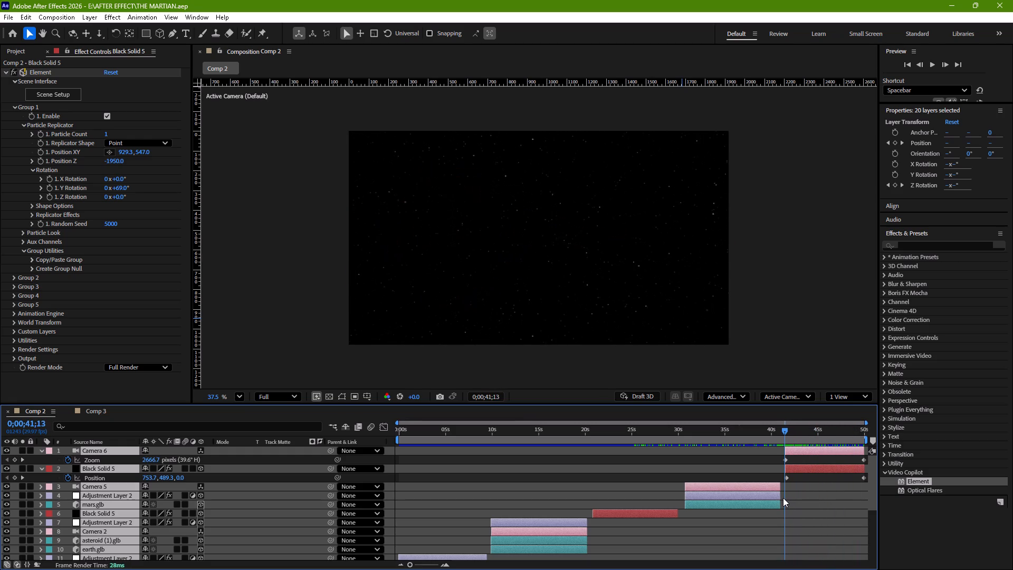
pyautogui.moveTo(783, 498); pyautogui.dragTo(784, 498)
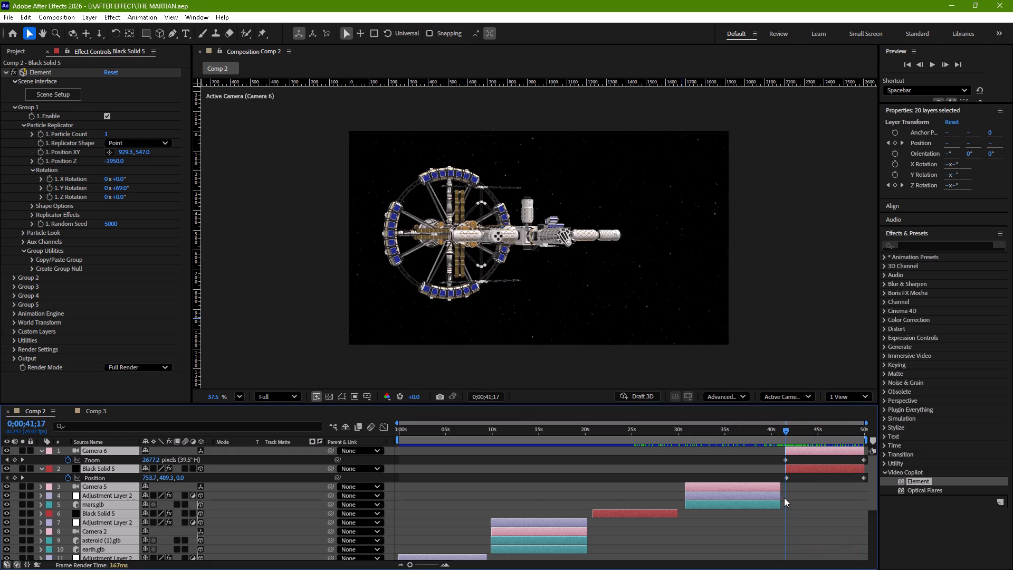
pyautogui.moveTo(784, 498); pyautogui.dragTo(783, 498)
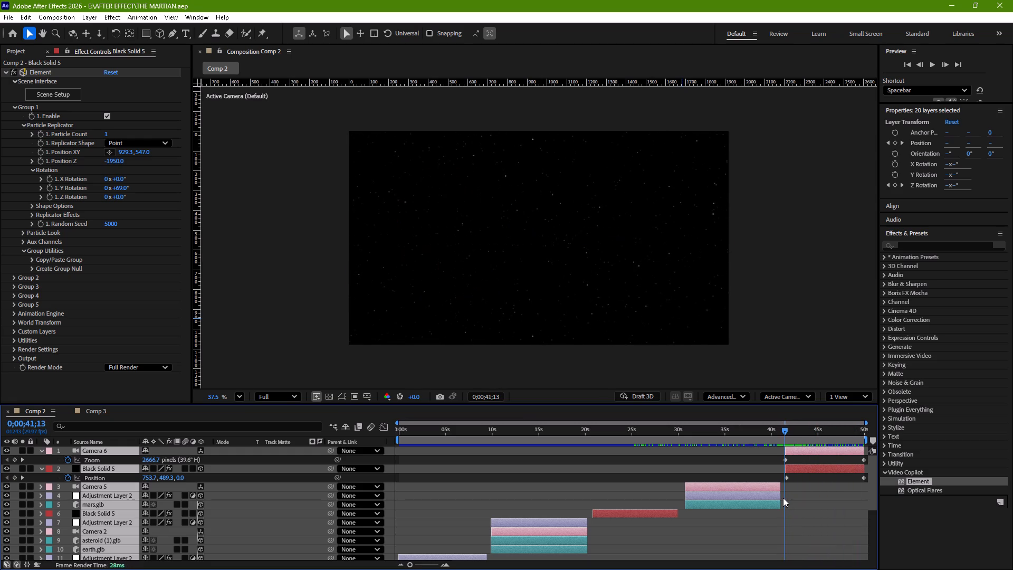
pyautogui.moveTo(783, 498); pyautogui.dragTo(783, 498)
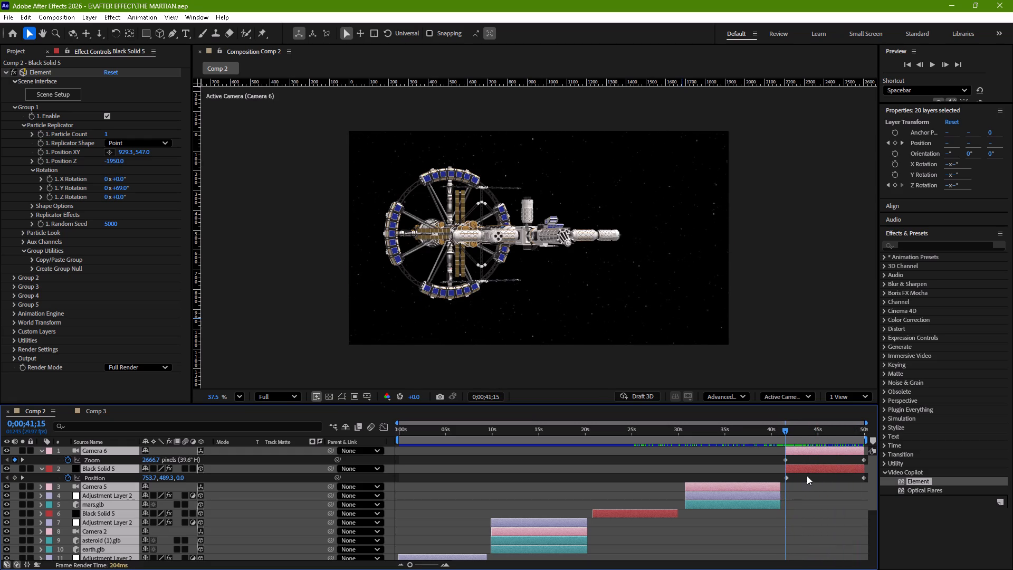
# Remove the Position animation from the closing Black Solid 5 station layer at 0;00;41;15 and reveal its Scale property.
pyautogui.click(817, 469)
pyautogui.click(817, 469)
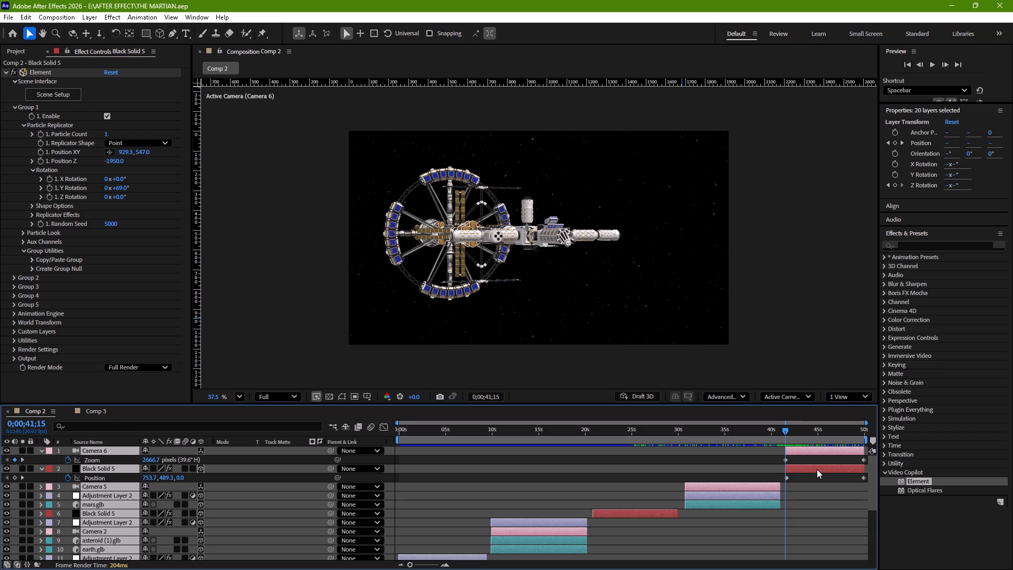
pyautogui.click(815, 477)
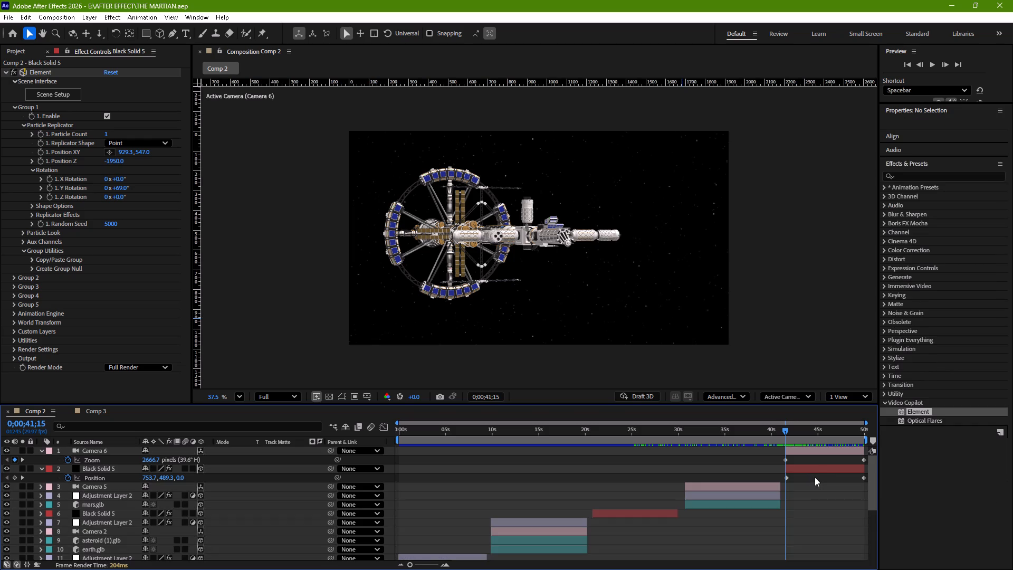
pyautogui.click(817, 469)
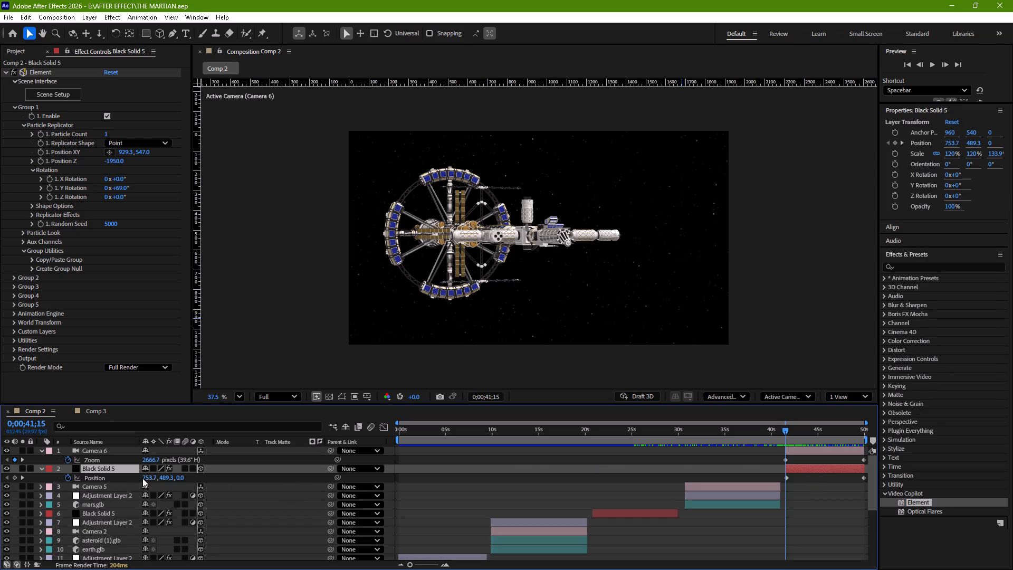
pyautogui.click(66, 478)
pyautogui.click(95, 469)
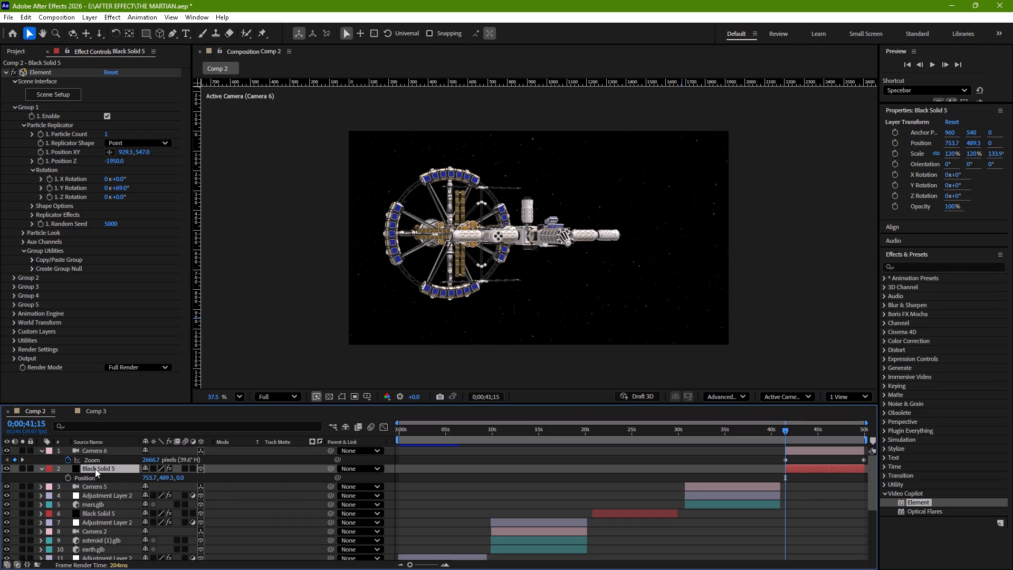
pyautogui.press('s')
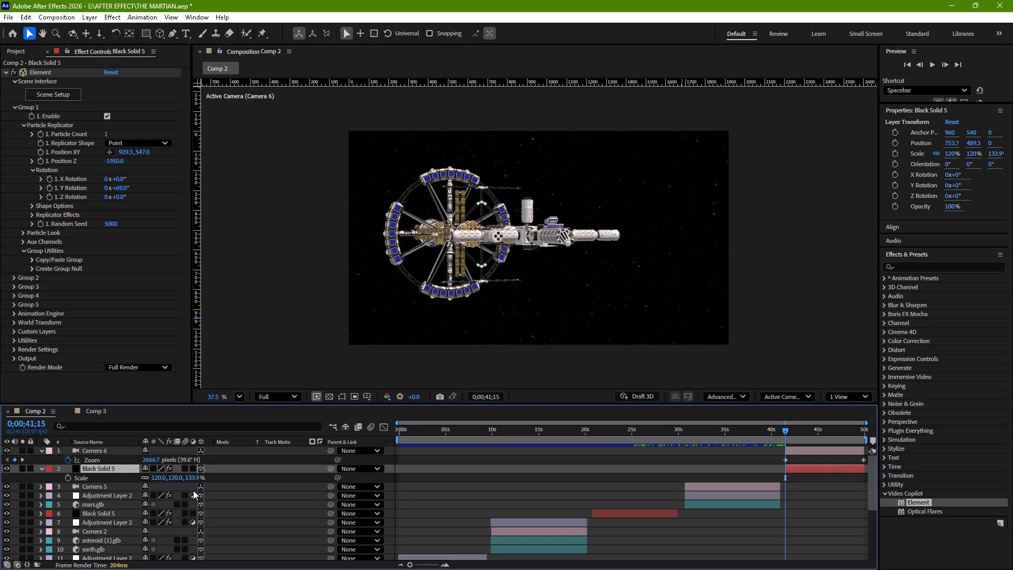
# Turn the closing station to a new viewing angle by setting Element's Group 1 Y Rotation to -61°.
pyautogui.moveTo(122, 188); pyautogui.dragTo(126, 188)
pyautogui.moveTo(126, 188); pyautogui.dragTo(149, 186)
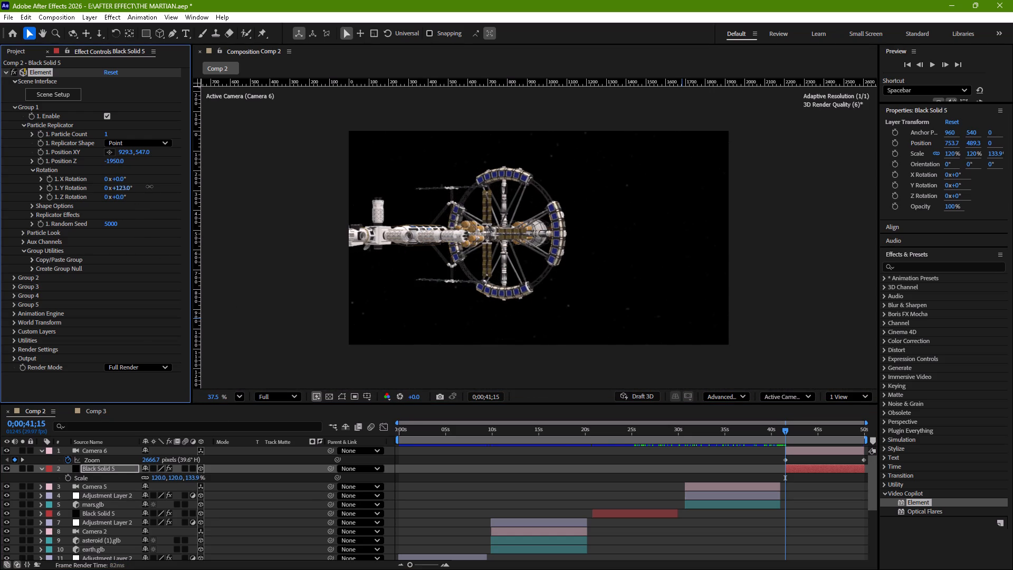
pyautogui.moveTo(149, 186); pyautogui.dragTo(181, 187)
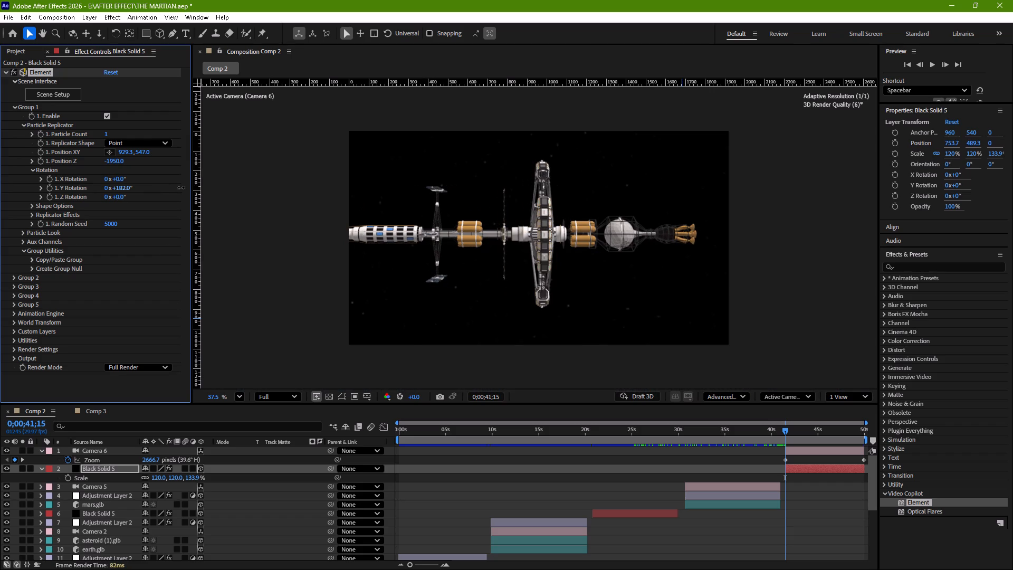
pyautogui.moveTo(181, 187); pyautogui.dragTo(203, 191)
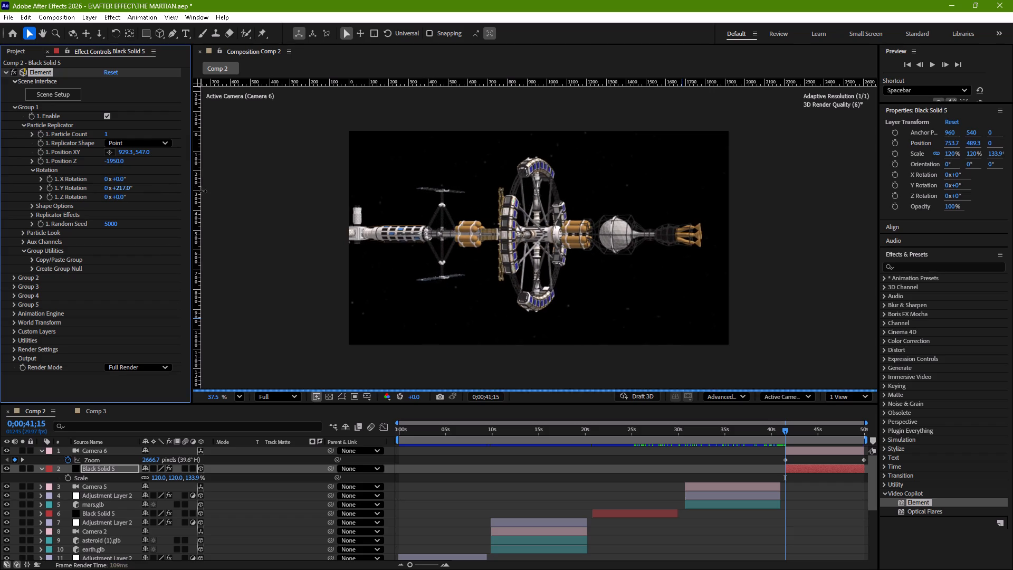
pyautogui.moveTo(203, 191); pyautogui.dragTo(206, 191)
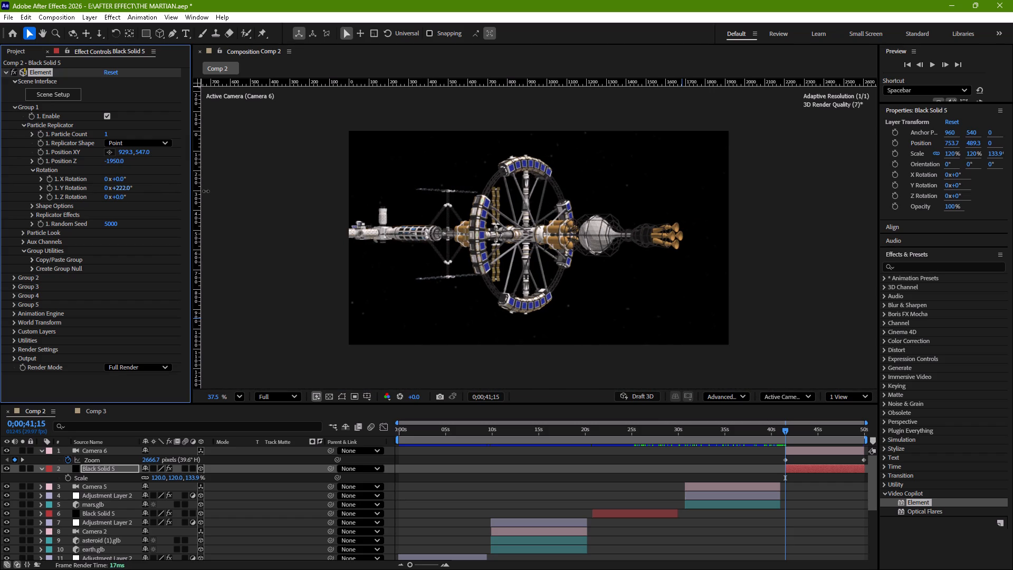
pyautogui.moveTo(206, 191); pyautogui.dragTo(342, 196)
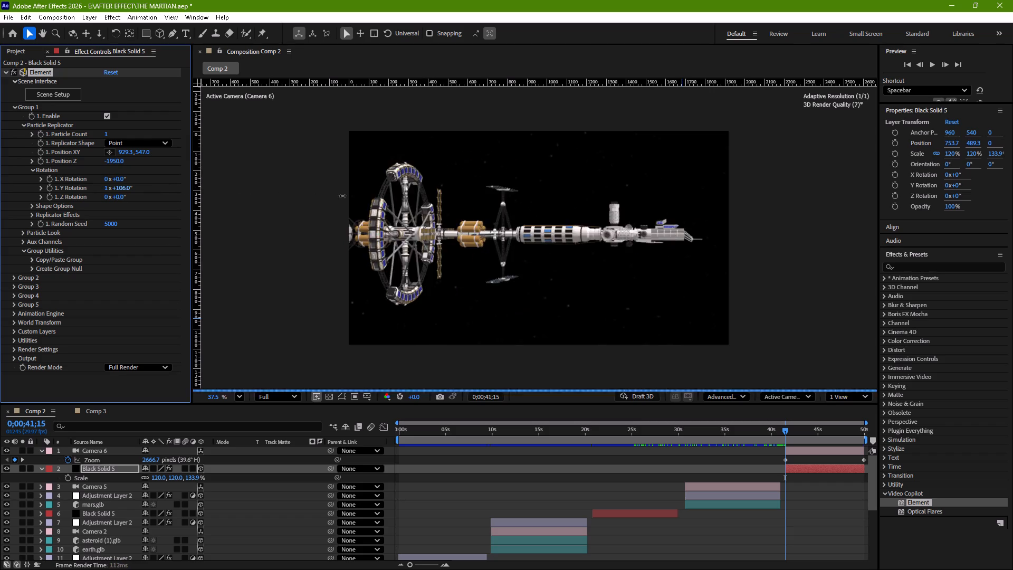
pyautogui.moveTo(342, 196); pyautogui.dragTo(169, 205)
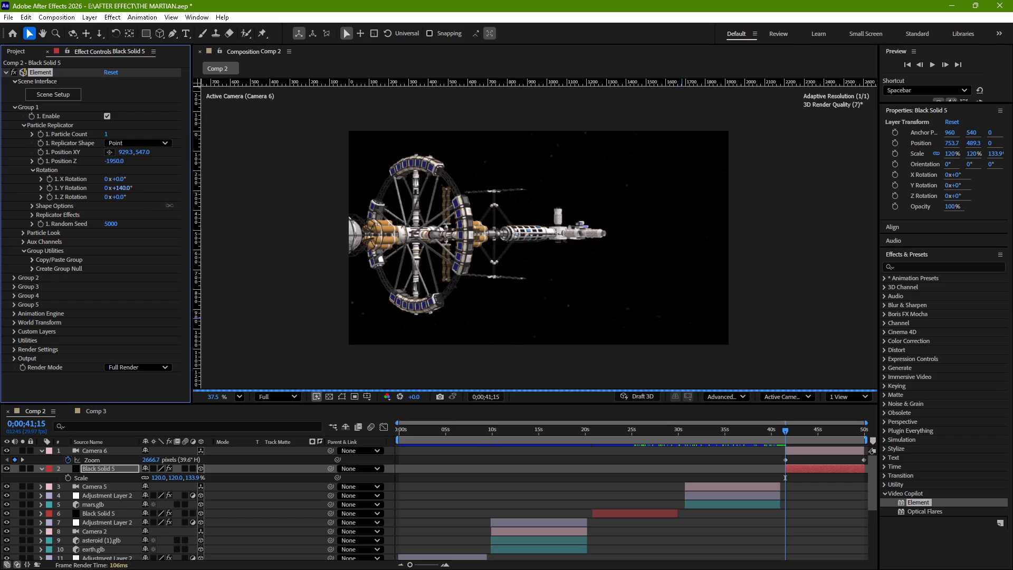
pyautogui.moveTo(169, 205); pyautogui.dragTo(136, 205)
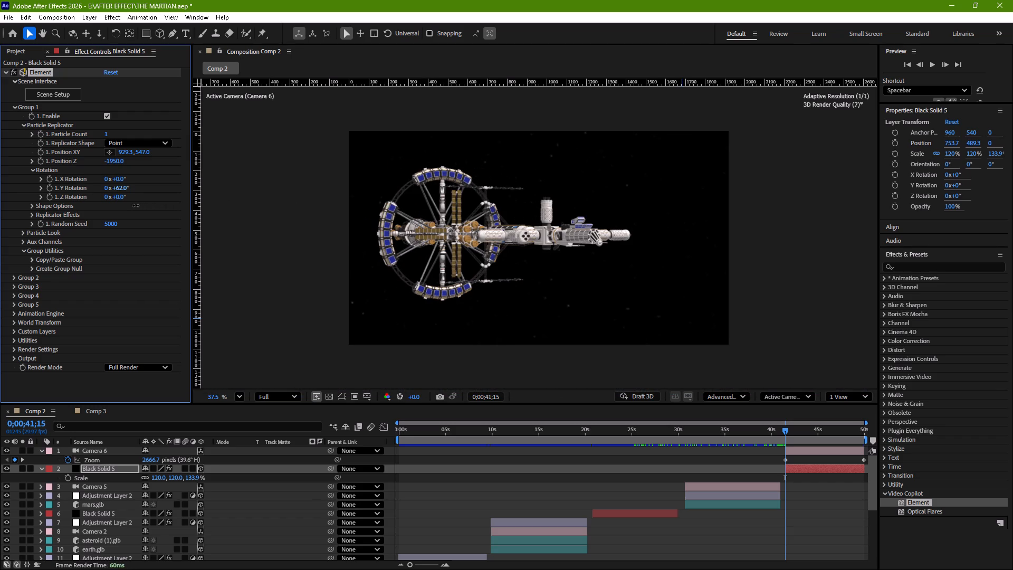
pyautogui.moveTo(136, 205); pyautogui.dragTo(150, 204)
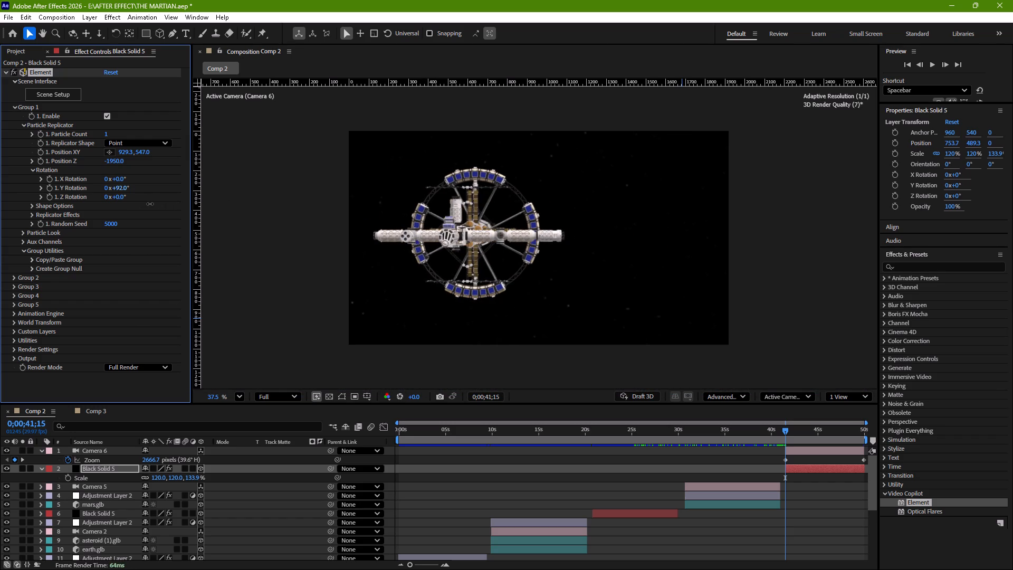
pyautogui.moveTo(150, 204); pyautogui.dragTo(110, 211)
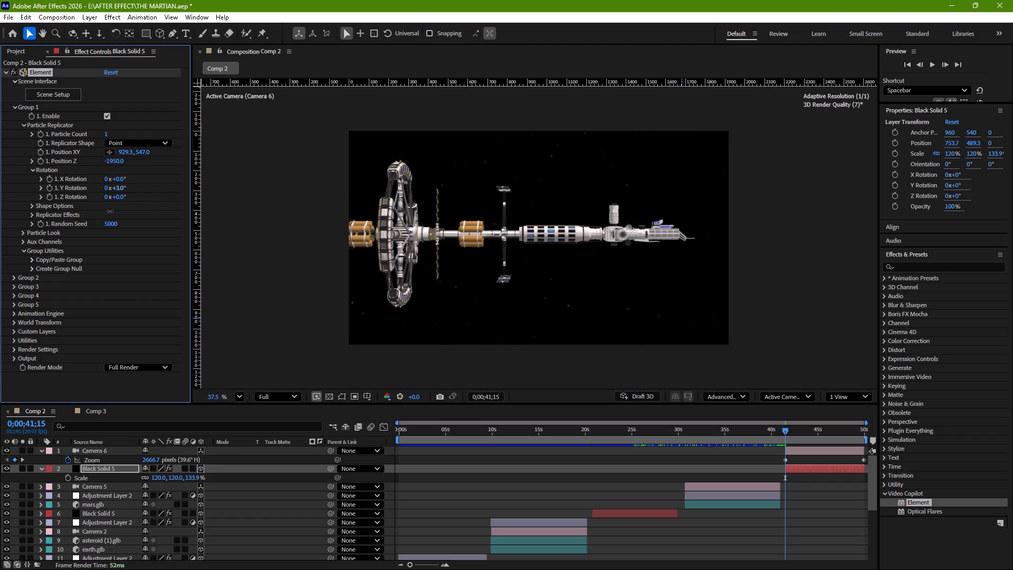
pyautogui.moveTo(110, 211); pyautogui.dragTo(75, 213)
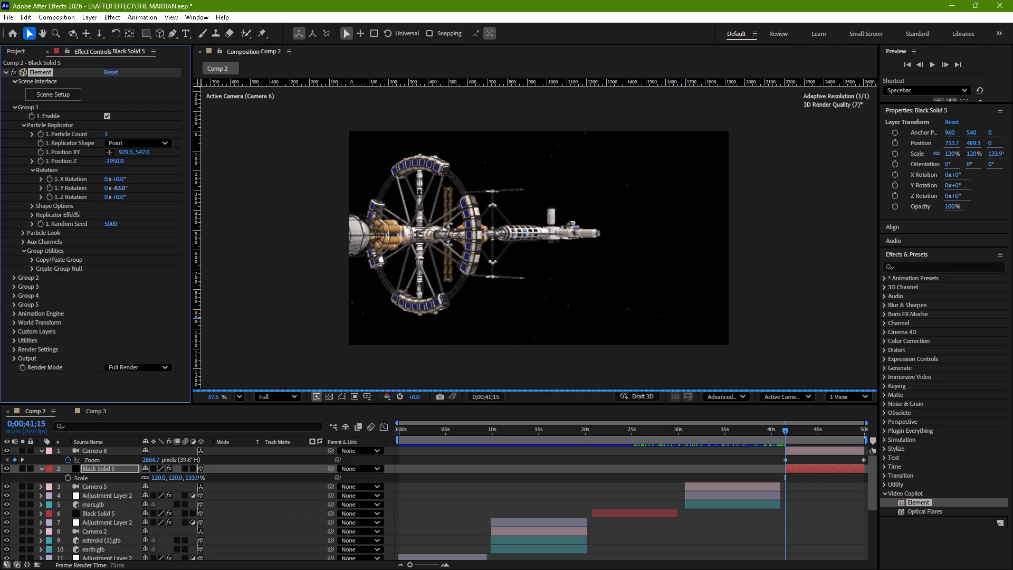
pyautogui.moveTo(75, 213); pyautogui.dragTo(74, 213)
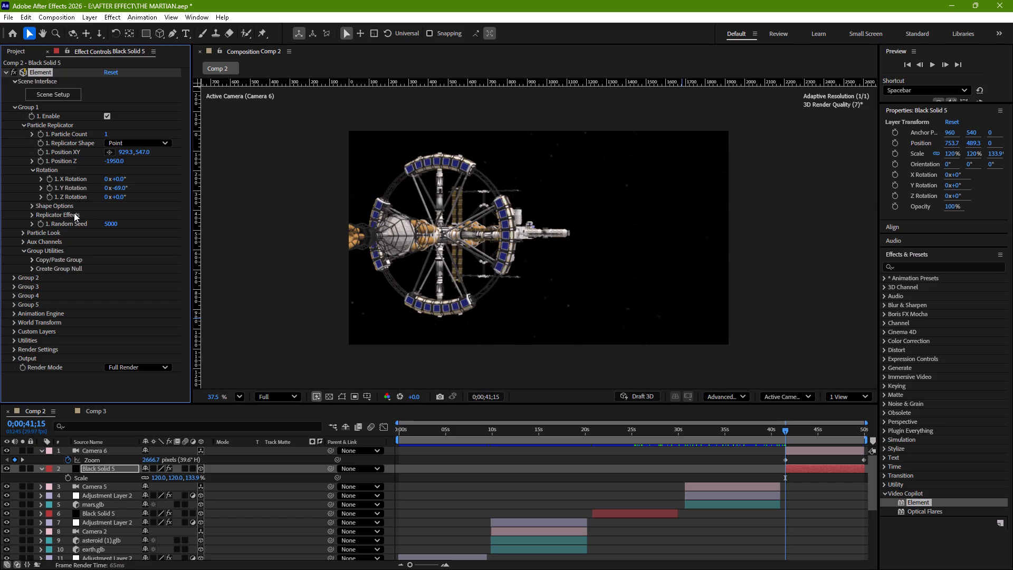
pyautogui.click(120, 189)
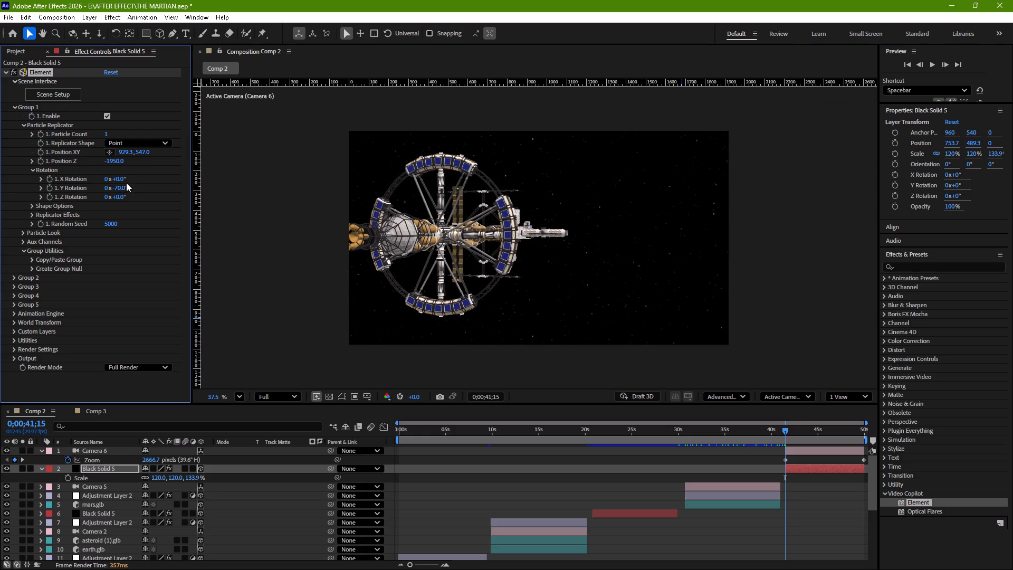
pyautogui.click(122, 185)
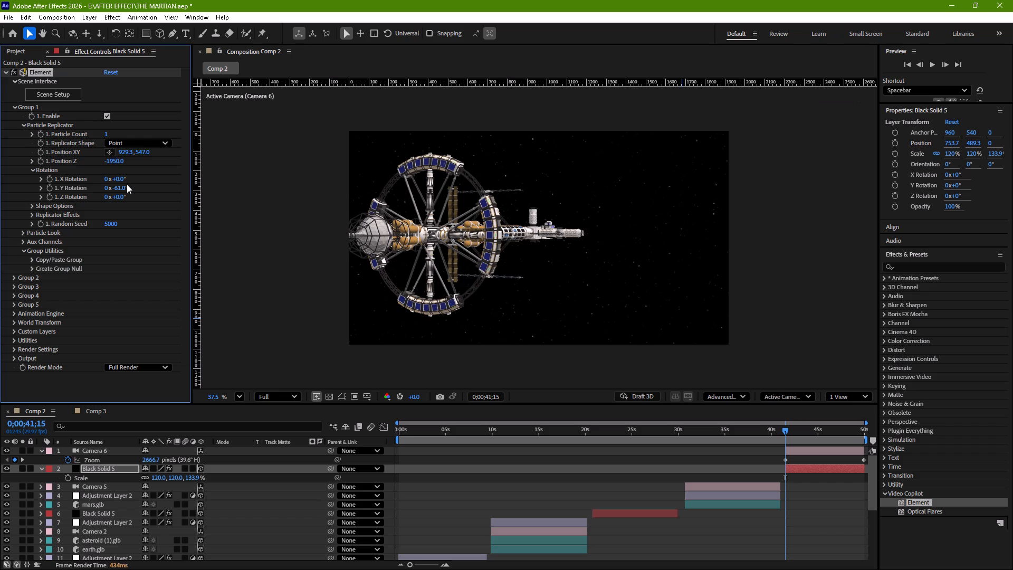
# Preview the rotated station with the camera zoom from 0;00;41;15.
pyautogui.press('space')
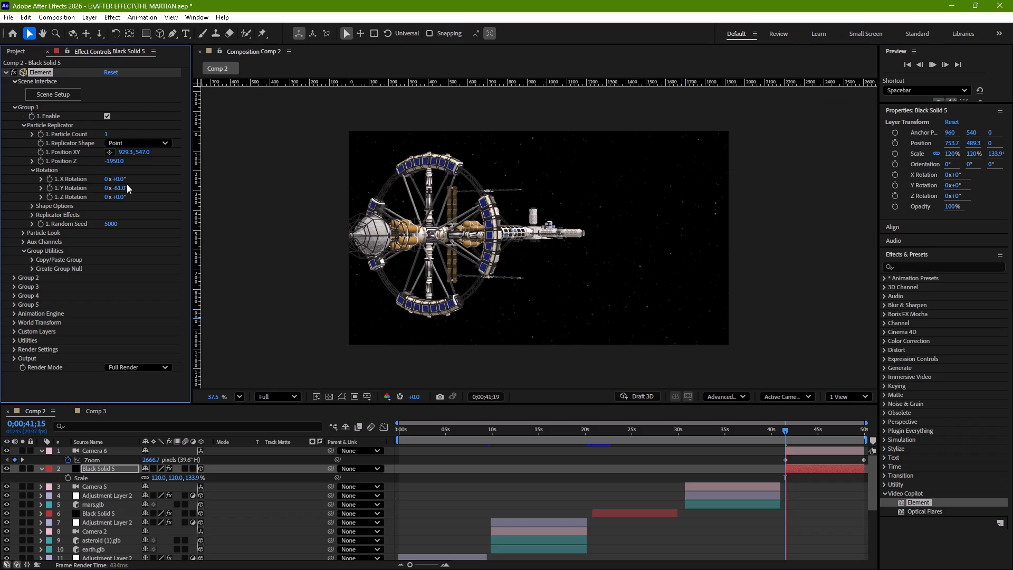
pyautogui.press('space')
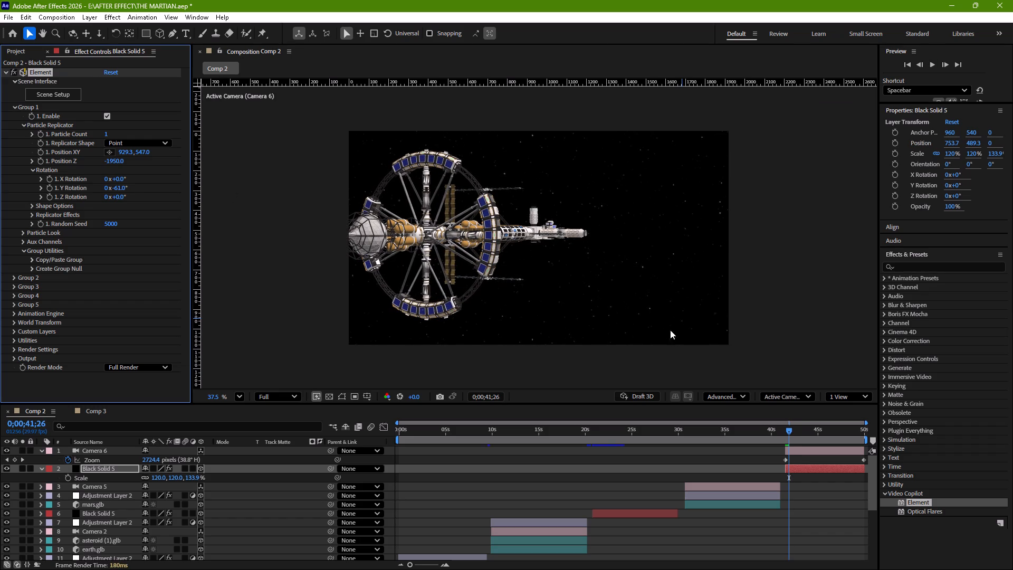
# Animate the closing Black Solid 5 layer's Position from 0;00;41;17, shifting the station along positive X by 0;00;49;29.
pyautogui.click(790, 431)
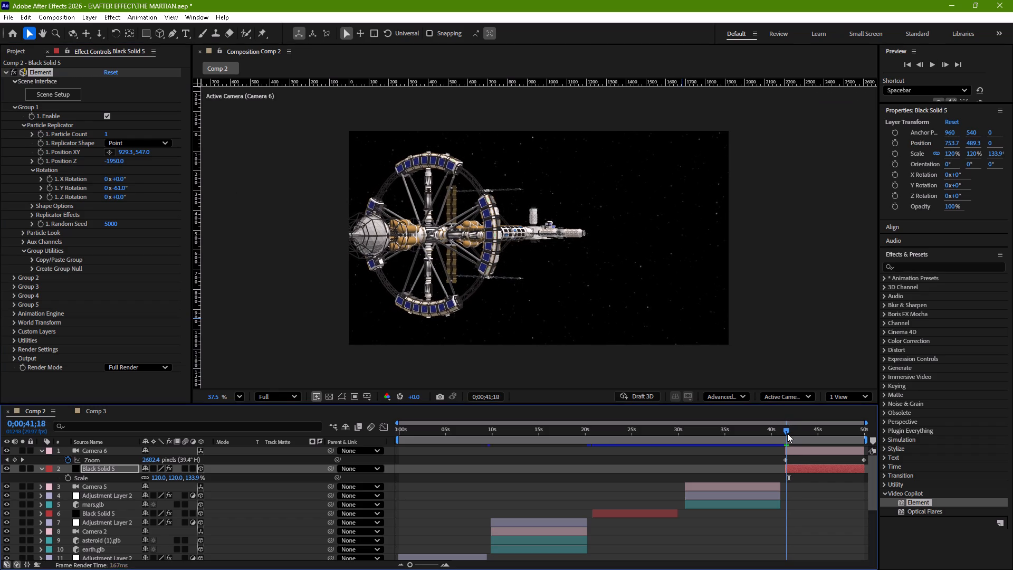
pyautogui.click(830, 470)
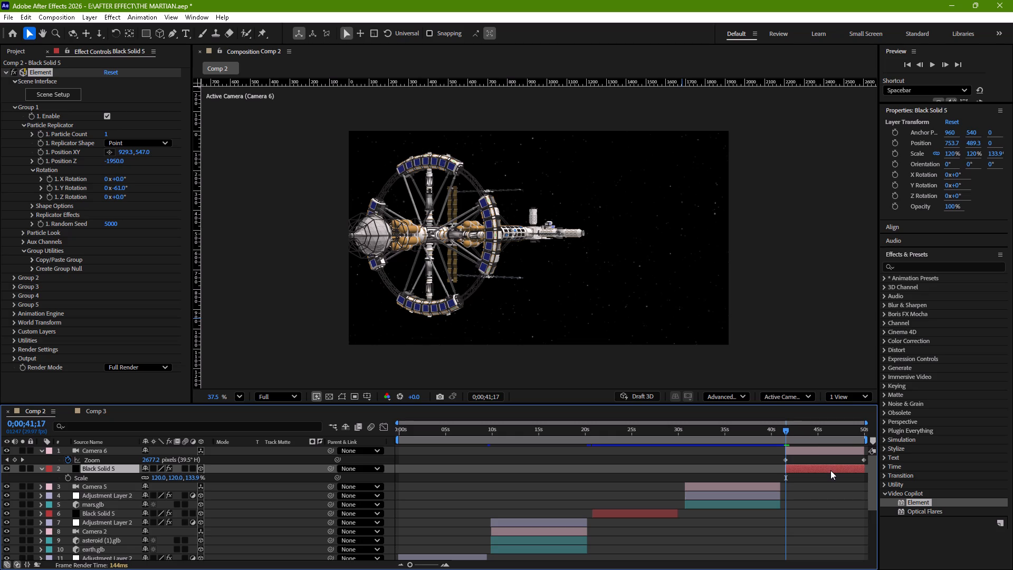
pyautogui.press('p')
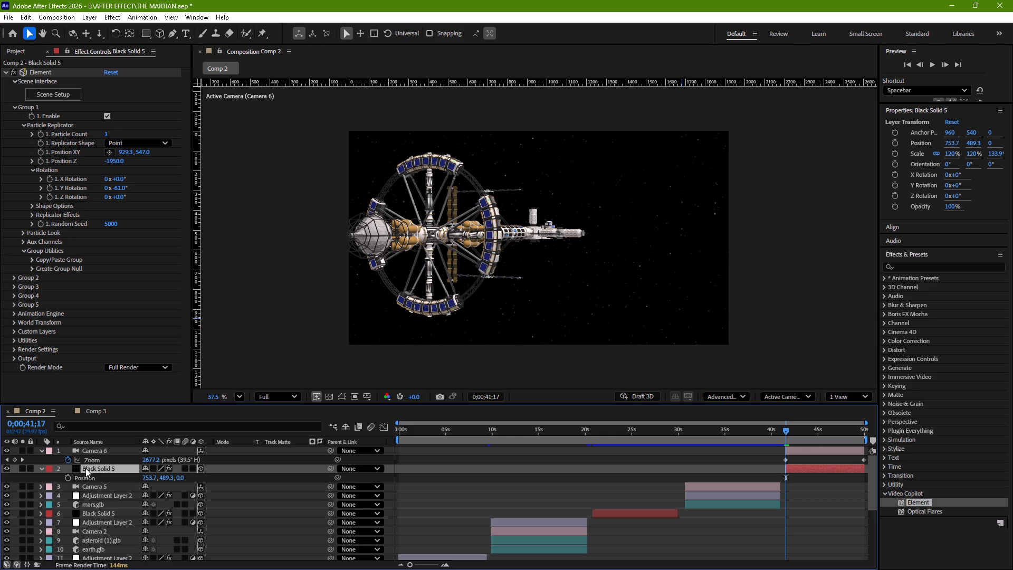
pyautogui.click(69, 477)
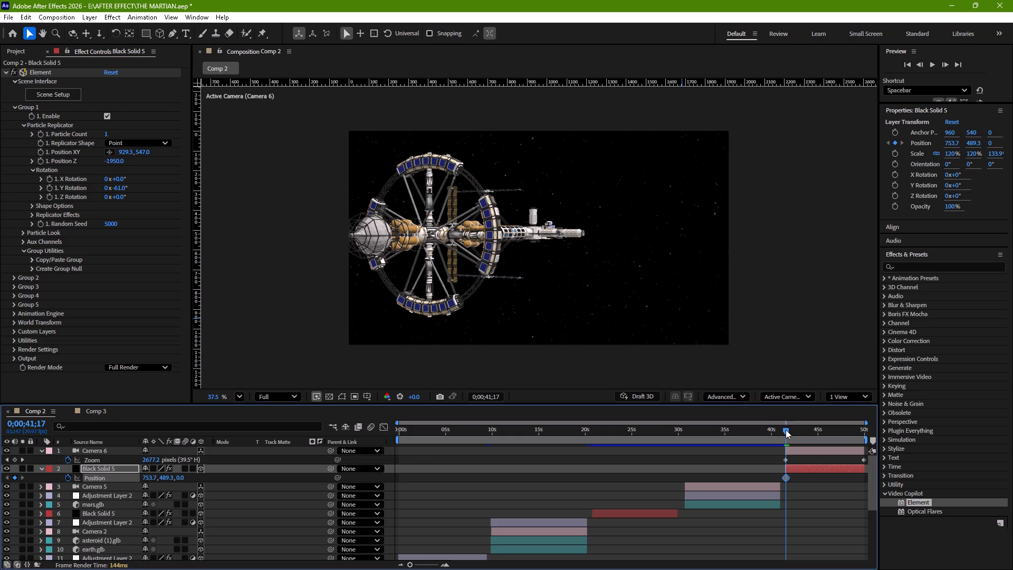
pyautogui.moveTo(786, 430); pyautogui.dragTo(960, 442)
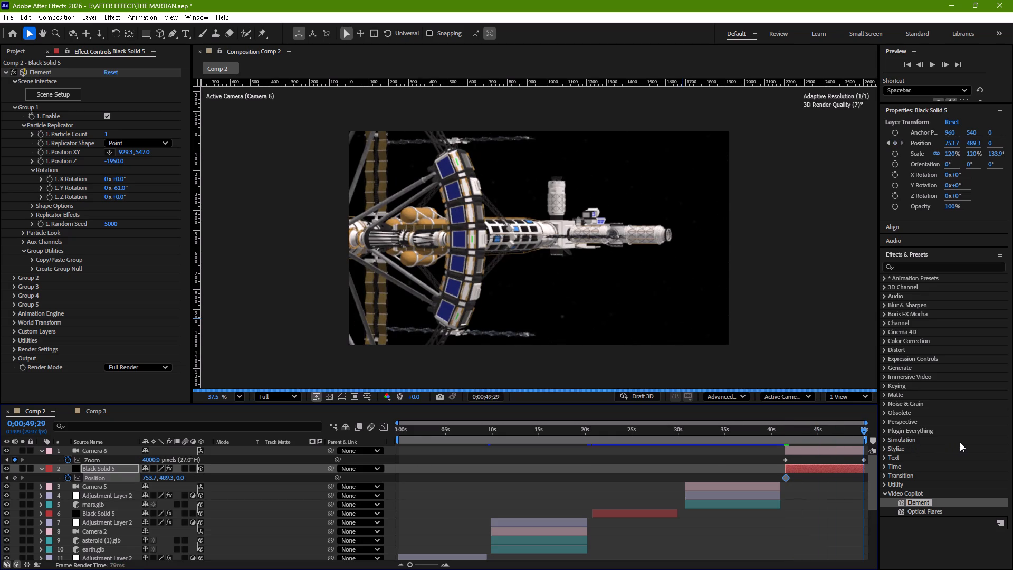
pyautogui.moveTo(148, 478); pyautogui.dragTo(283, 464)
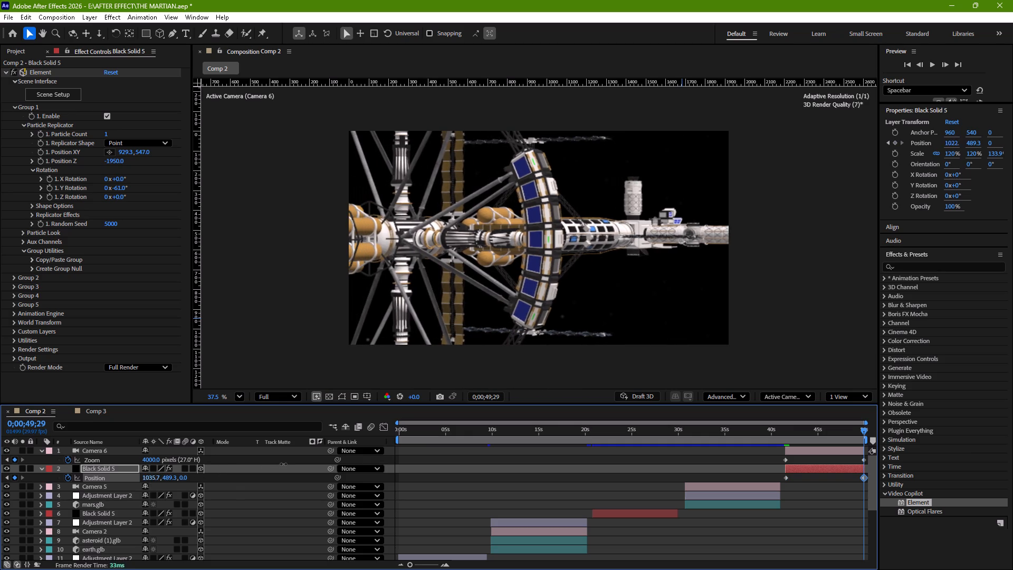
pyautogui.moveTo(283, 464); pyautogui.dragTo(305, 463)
# Preview the station's sideways drift together with the camera zoom from 0;00;41;17.
pyautogui.moveTo(863, 430); pyautogui.dragTo(785, 442)
pyautogui.press('space')
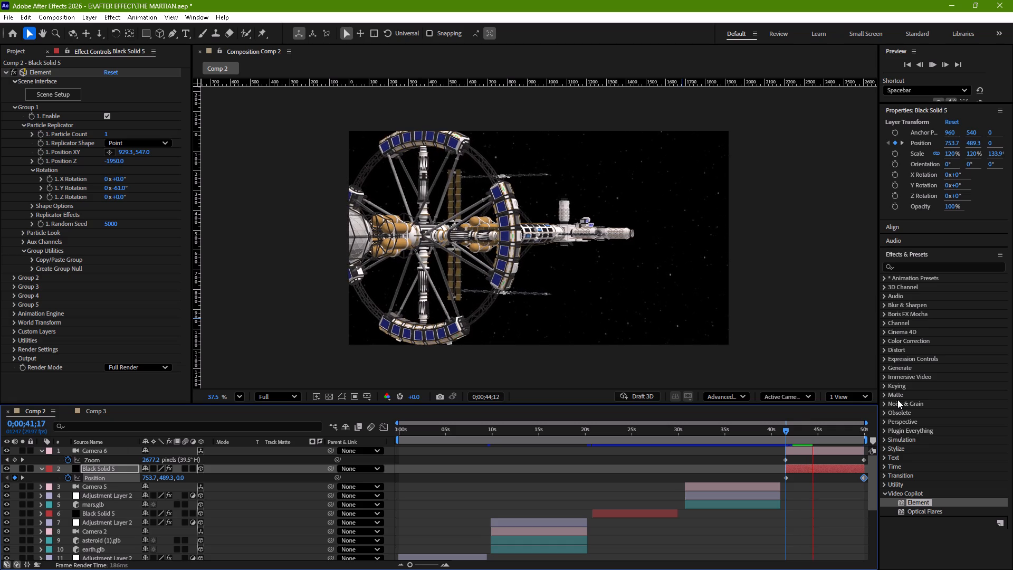
pyautogui.press('space')
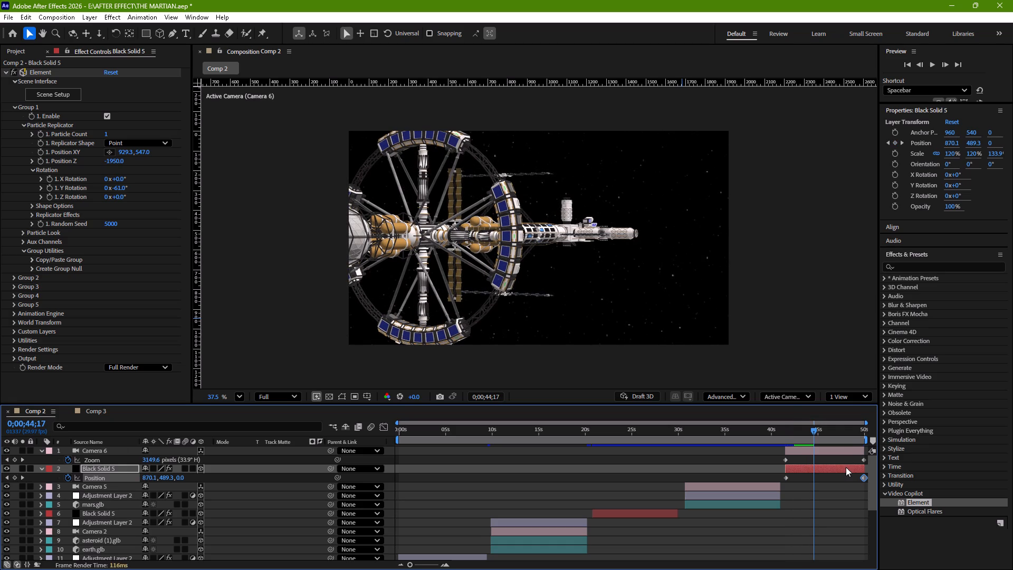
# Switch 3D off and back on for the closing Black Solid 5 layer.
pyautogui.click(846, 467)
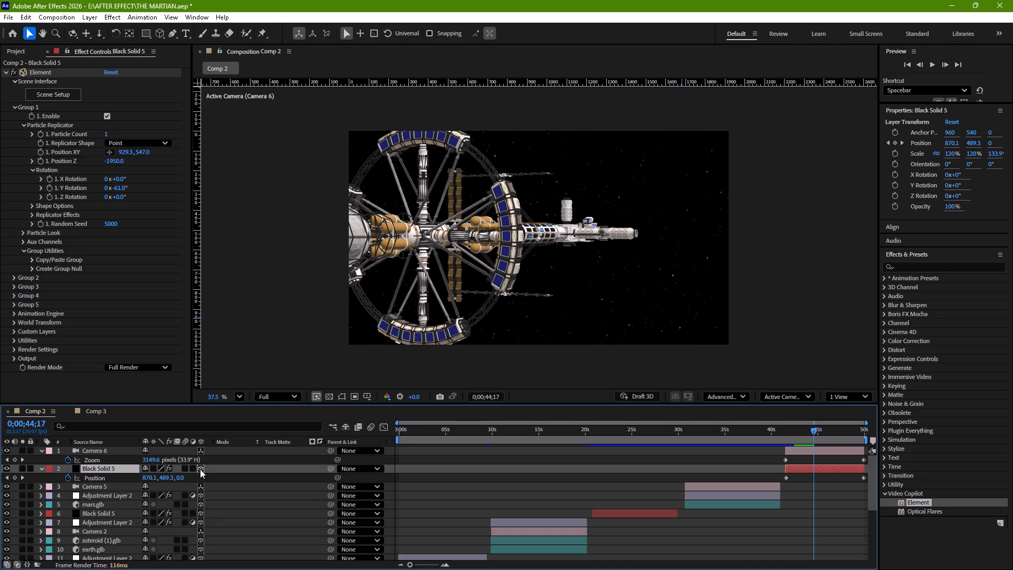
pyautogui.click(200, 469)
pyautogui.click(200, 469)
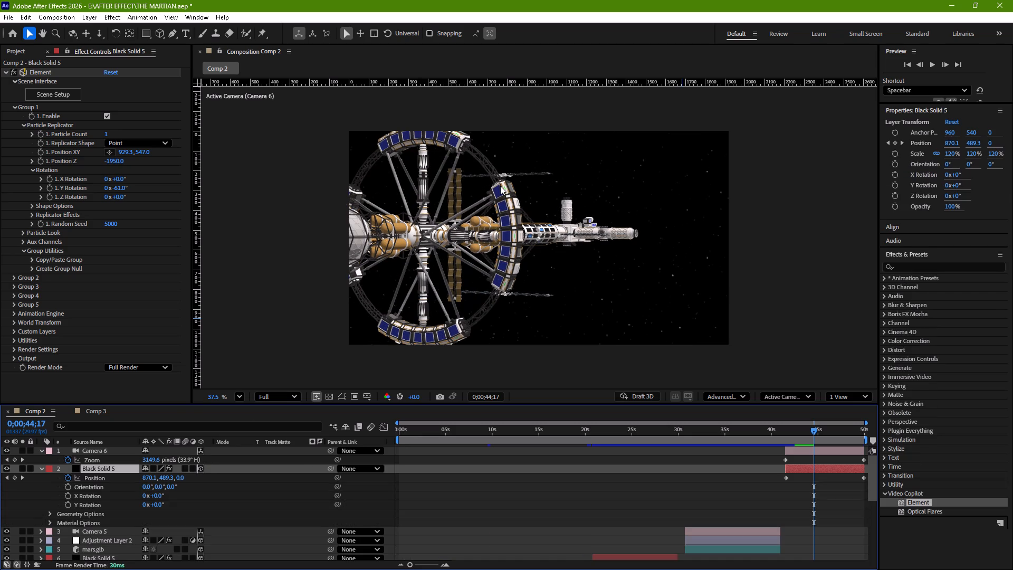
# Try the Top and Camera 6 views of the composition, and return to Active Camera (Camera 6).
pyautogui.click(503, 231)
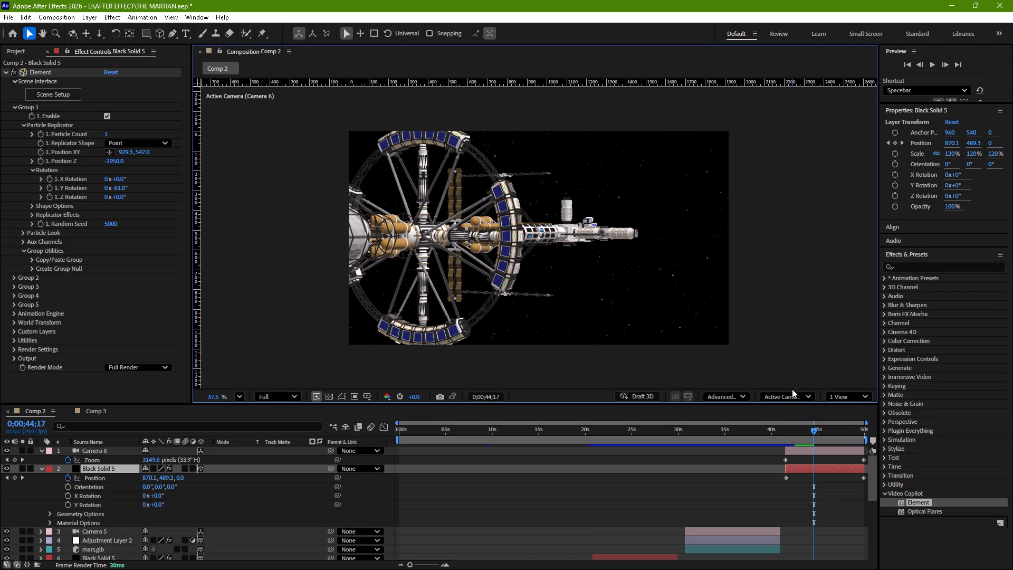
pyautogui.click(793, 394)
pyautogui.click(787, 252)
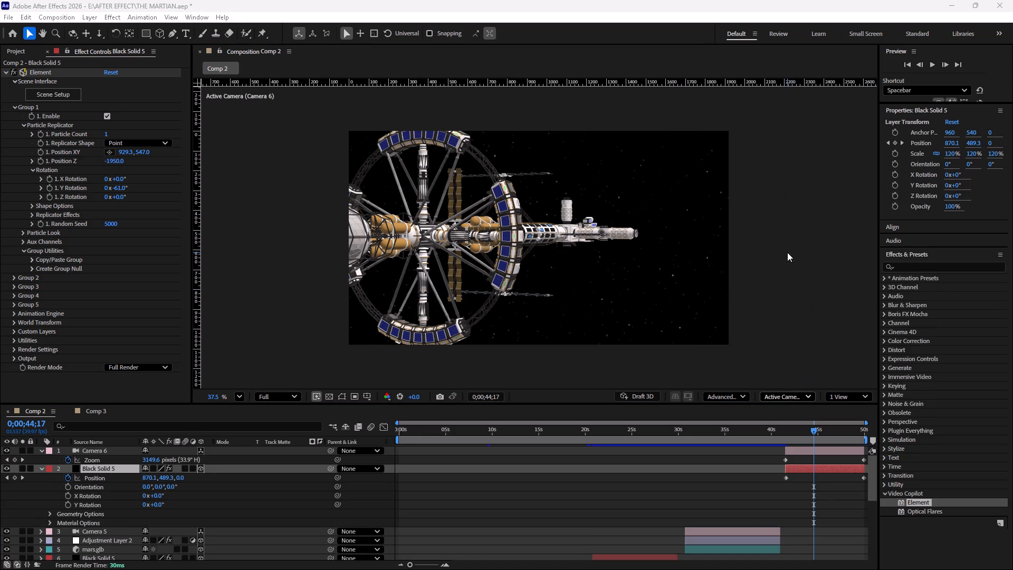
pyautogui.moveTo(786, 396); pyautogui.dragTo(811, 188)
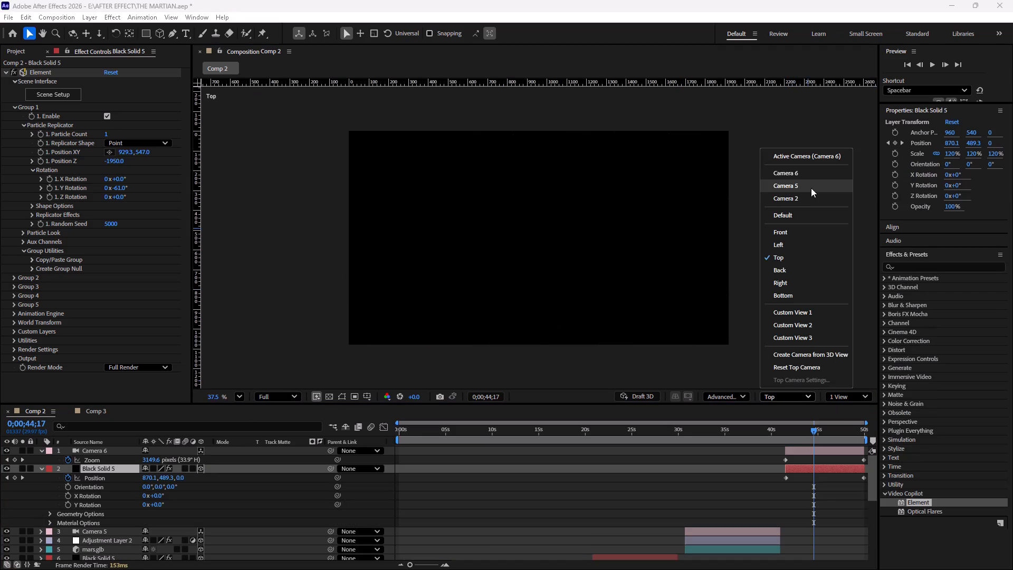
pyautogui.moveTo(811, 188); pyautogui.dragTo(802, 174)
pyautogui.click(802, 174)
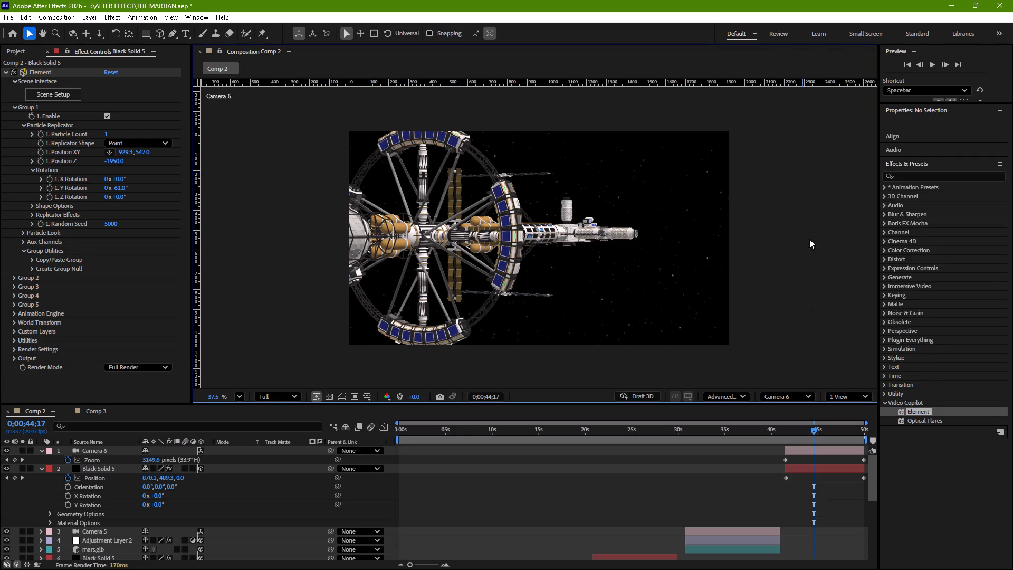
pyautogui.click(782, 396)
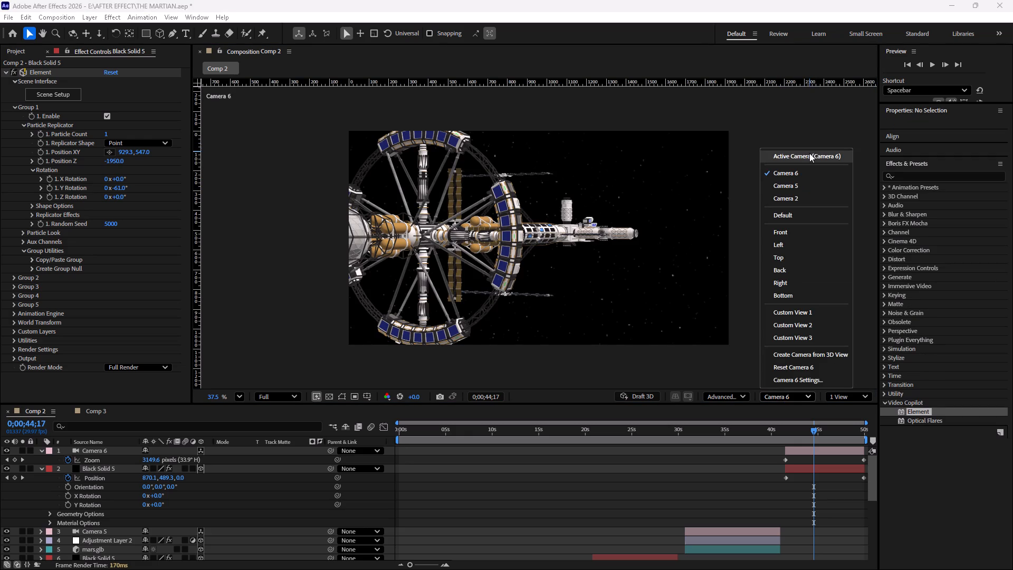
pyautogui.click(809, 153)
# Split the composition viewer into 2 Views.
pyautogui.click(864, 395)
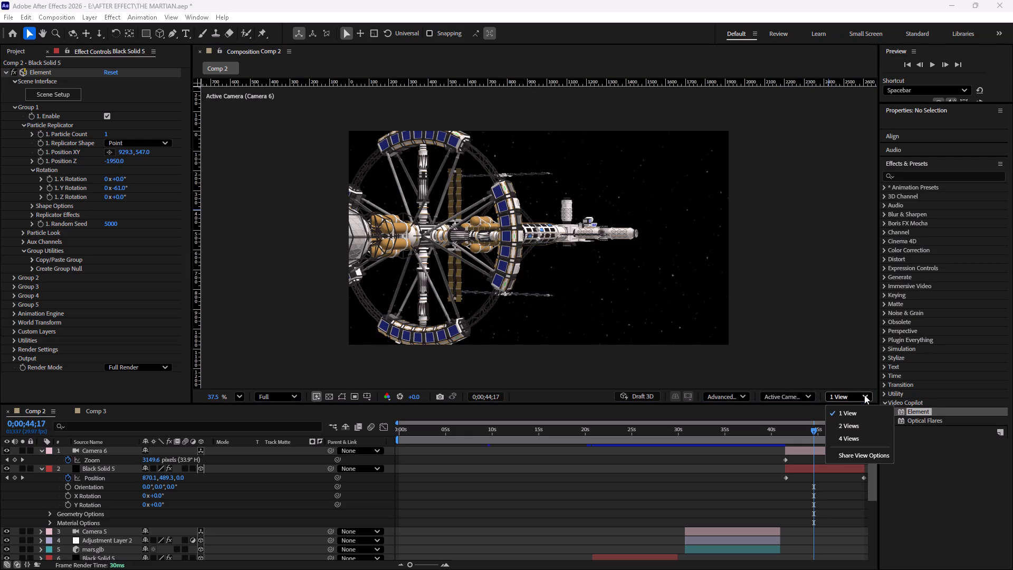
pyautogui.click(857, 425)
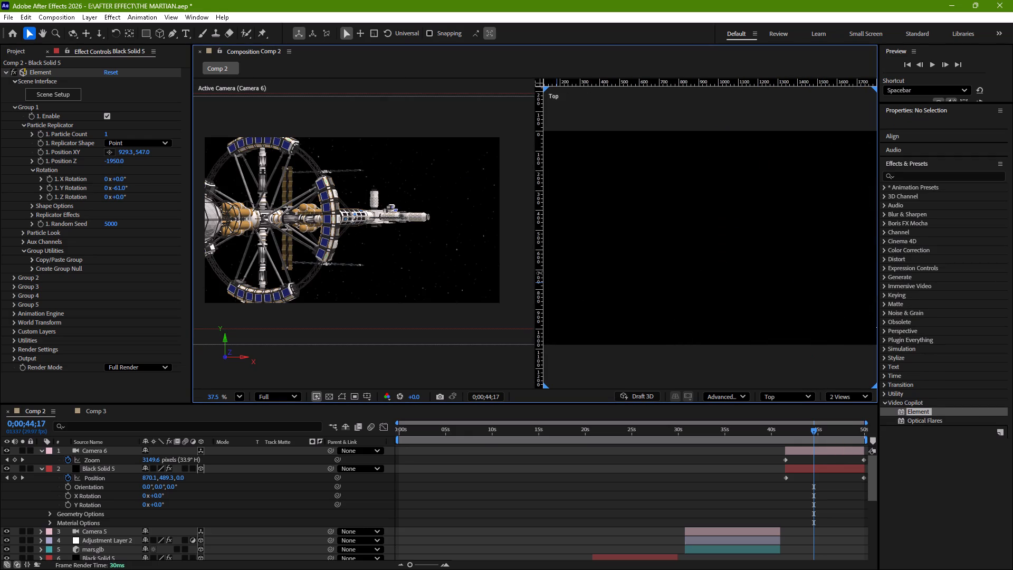
# Clear the closing Black Solid 5 layer's Position animation and restart it with a single keyframe at 0;00;41;18.
pyautogui.click(285, 251)
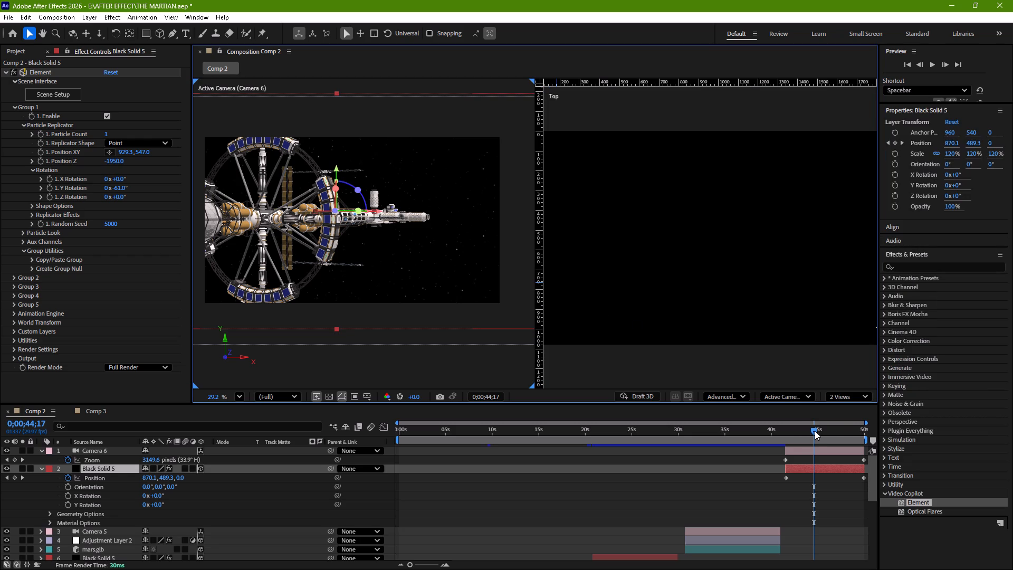
pyautogui.moveTo(815, 431); pyautogui.dragTo(787, 446)
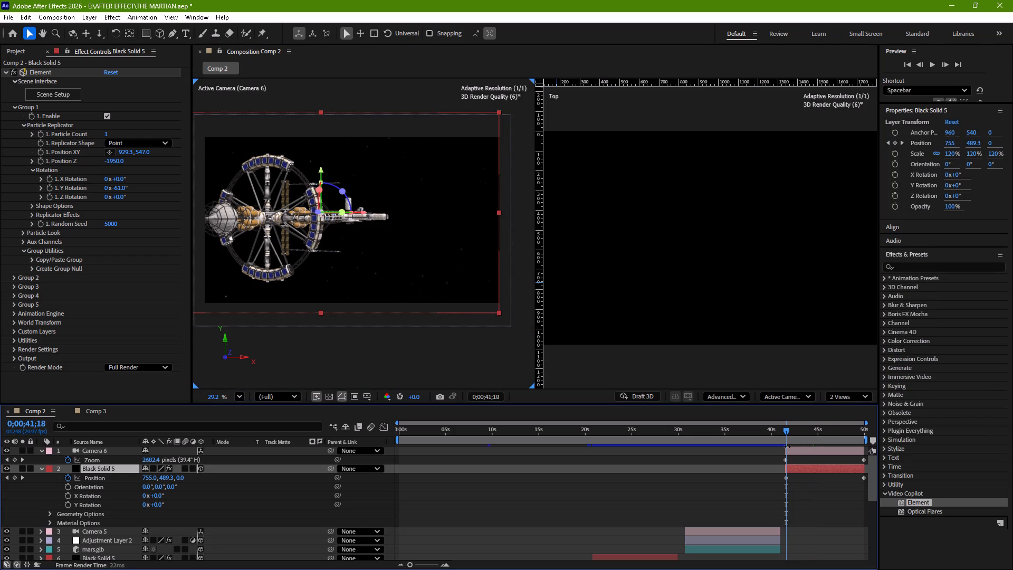
pyautogui.click(70, 476)
pyautogui.click(70, 476)
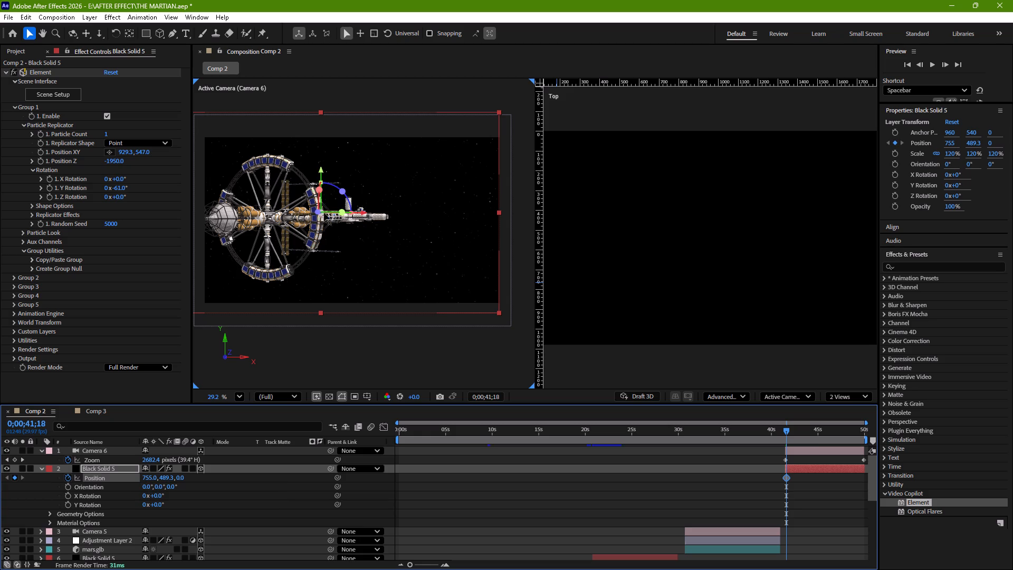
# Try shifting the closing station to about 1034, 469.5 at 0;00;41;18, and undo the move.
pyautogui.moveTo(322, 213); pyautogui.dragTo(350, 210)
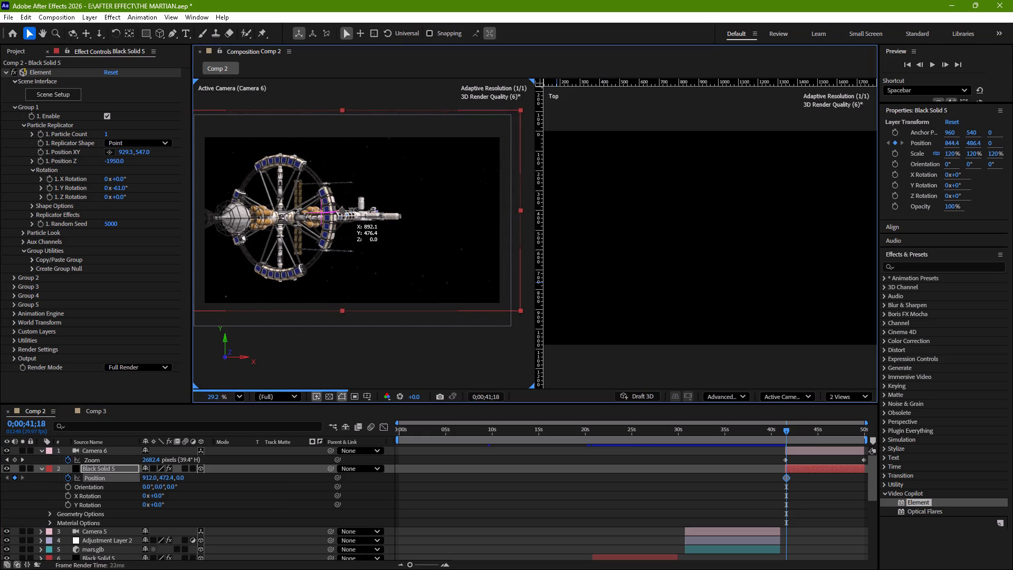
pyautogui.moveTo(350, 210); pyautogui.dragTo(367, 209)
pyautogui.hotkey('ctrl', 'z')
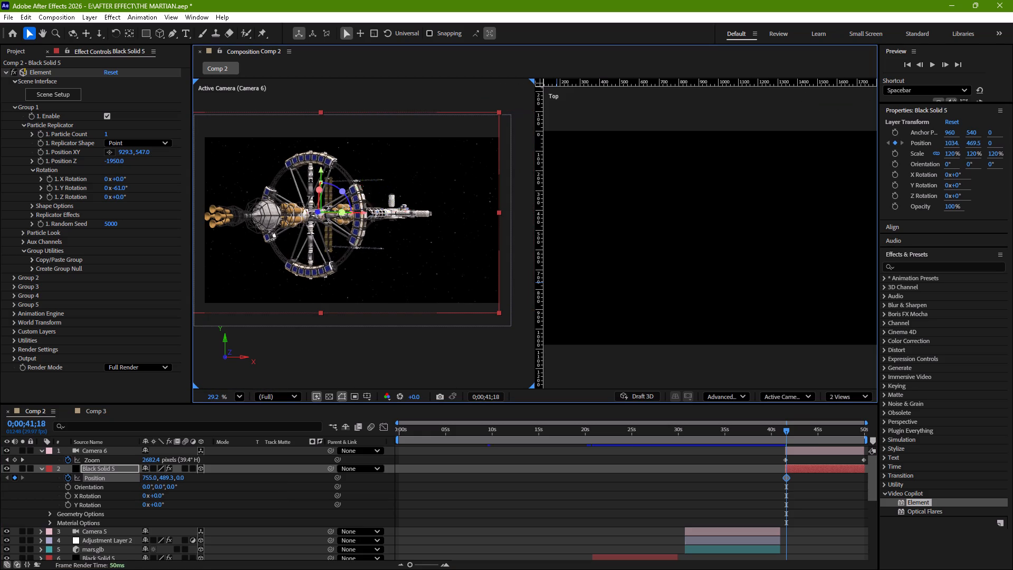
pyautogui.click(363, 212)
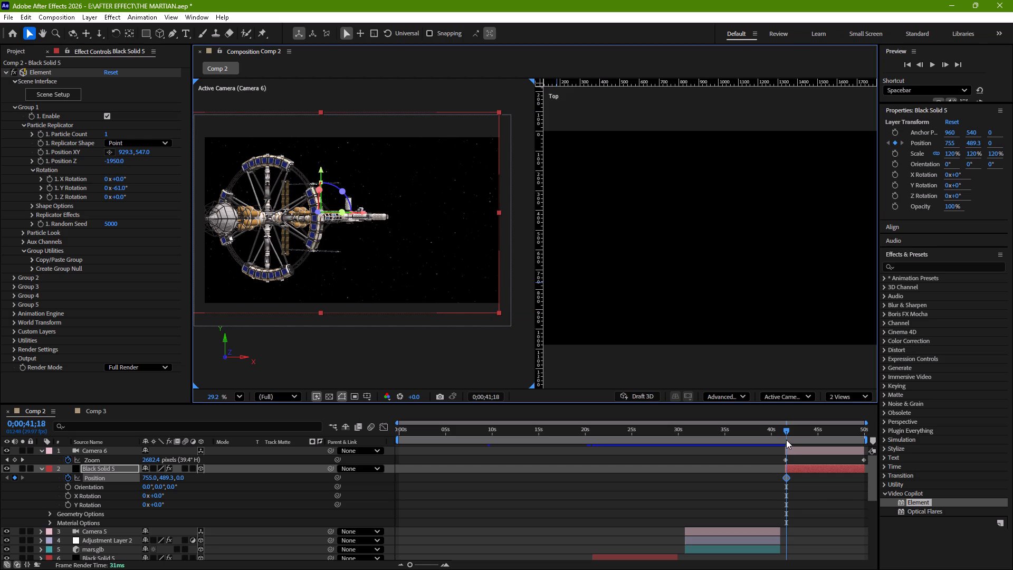
# Move the closing station layer to Position 955.6, 468.7, 0 at 0;00;49;29 as its ending keyframe.
pyautogui.moveTo(787, 430); pyautogui.dragTo(932, 436)
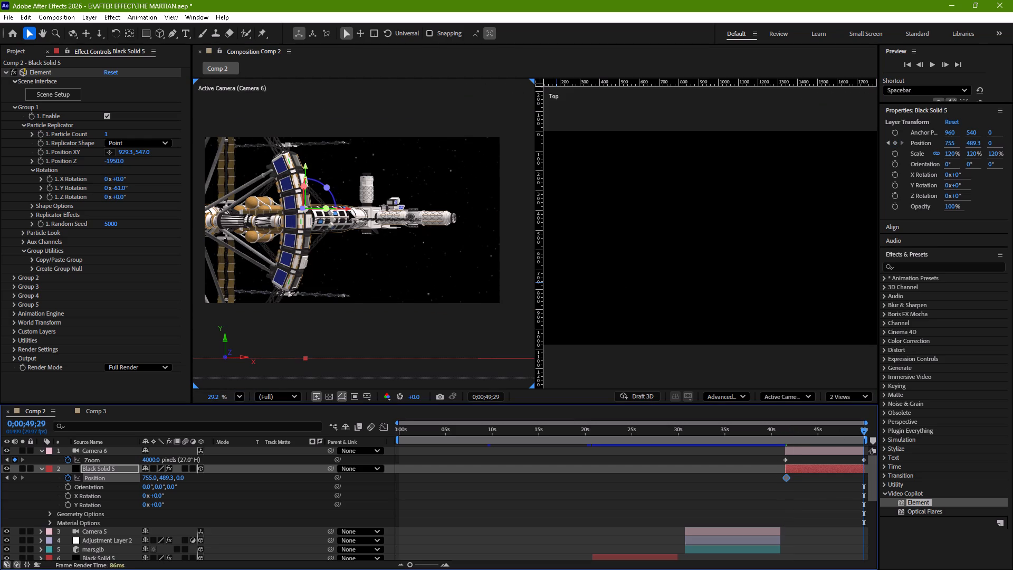
pyautogui.moveTo(345, 208); pyautogui.dragTo(365, 206)
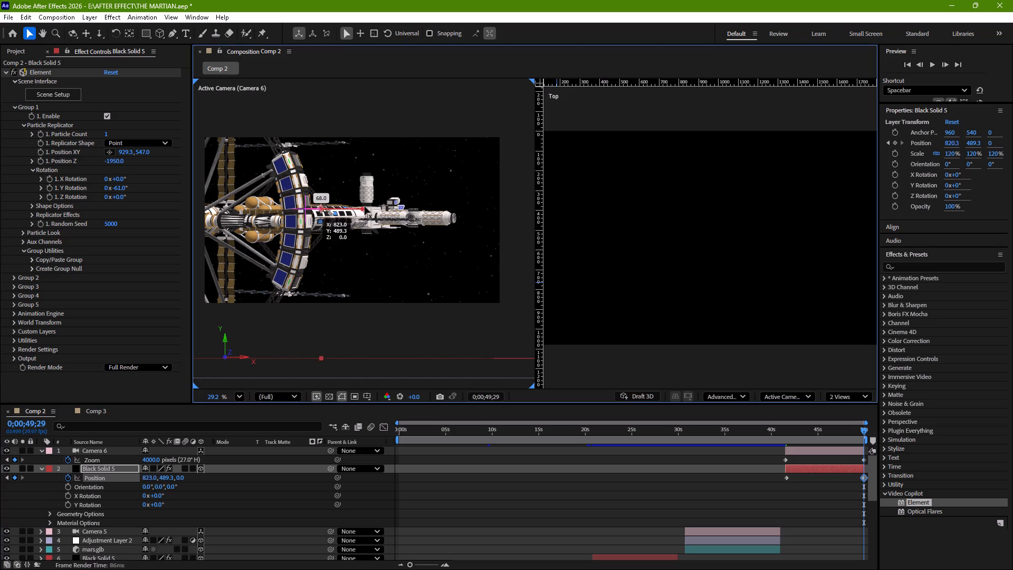
pyautogui.moveTo(365, 206); pyautogui.dragTo(393, 198)
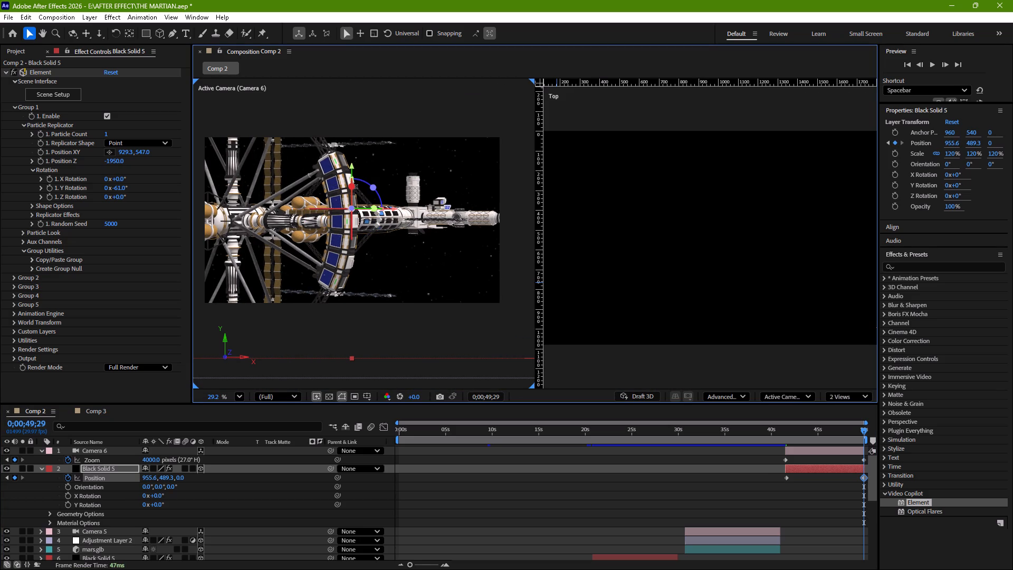
pyautogui.moveTo(356, 186); pyautogui.dragTo(352, 171)
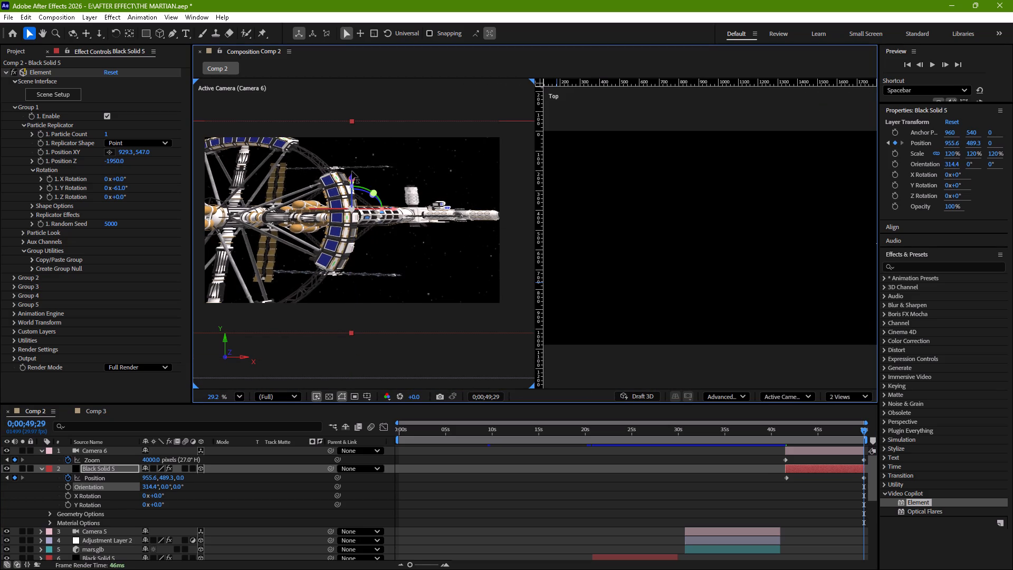
pyautogui.hotkey('ctrl', 'z')
pyautogui.moveTo(352, 167); pyautogui.dragTo(352, 160)
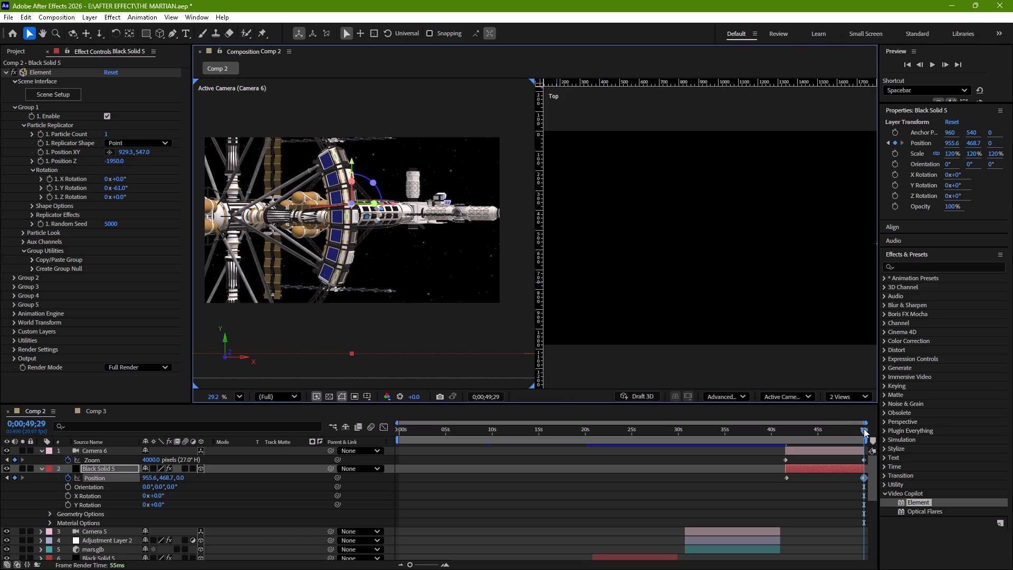
# Preview the reworked station drift and camera zoom from 0;00;41;20.
pyautogui.moveTo(864, 429); pyautogui.dragTo(787, 445)
pyautogui.press('space')
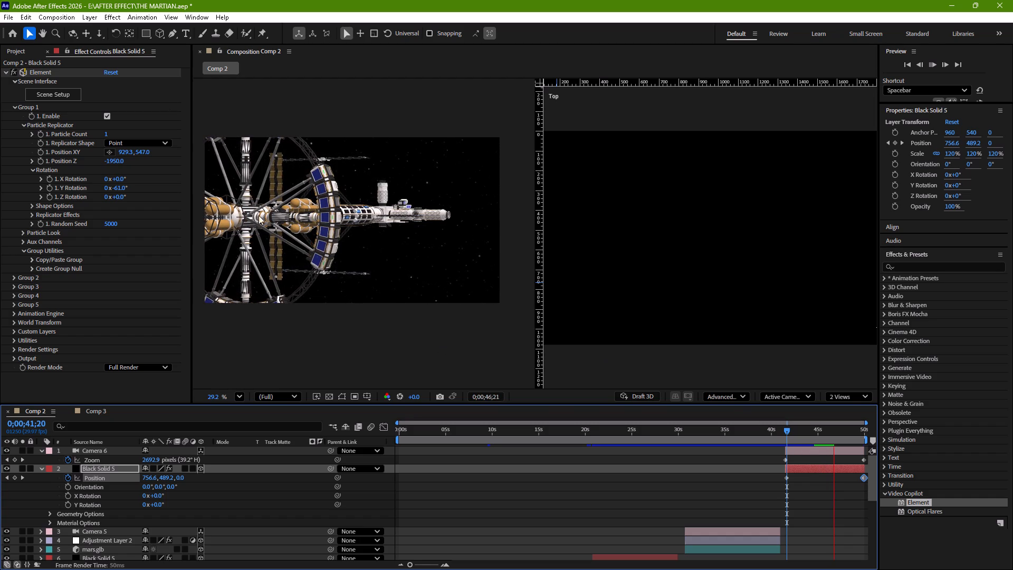
pyautogui.click(160, 146)
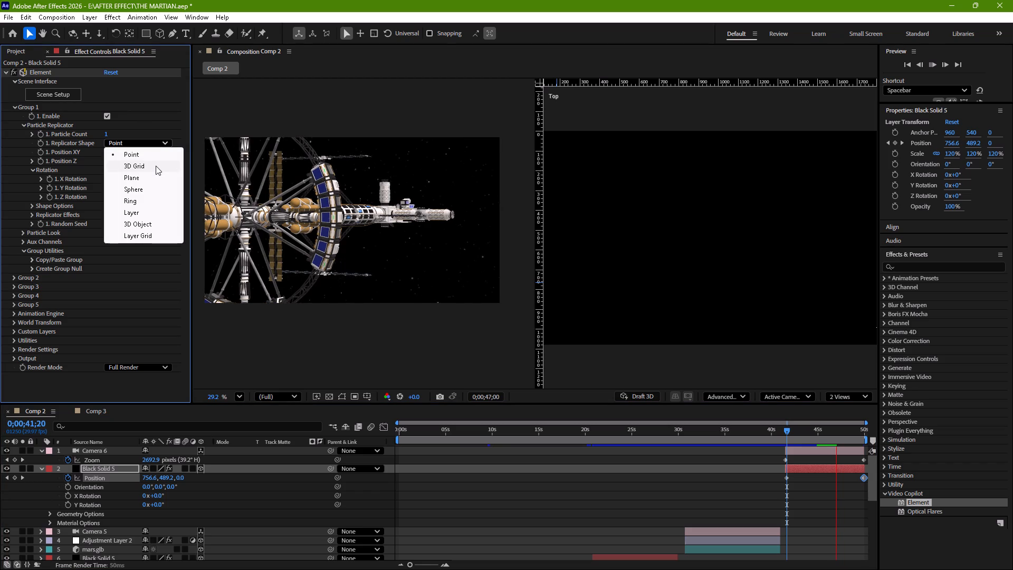
pyautogui.click(260, 339)
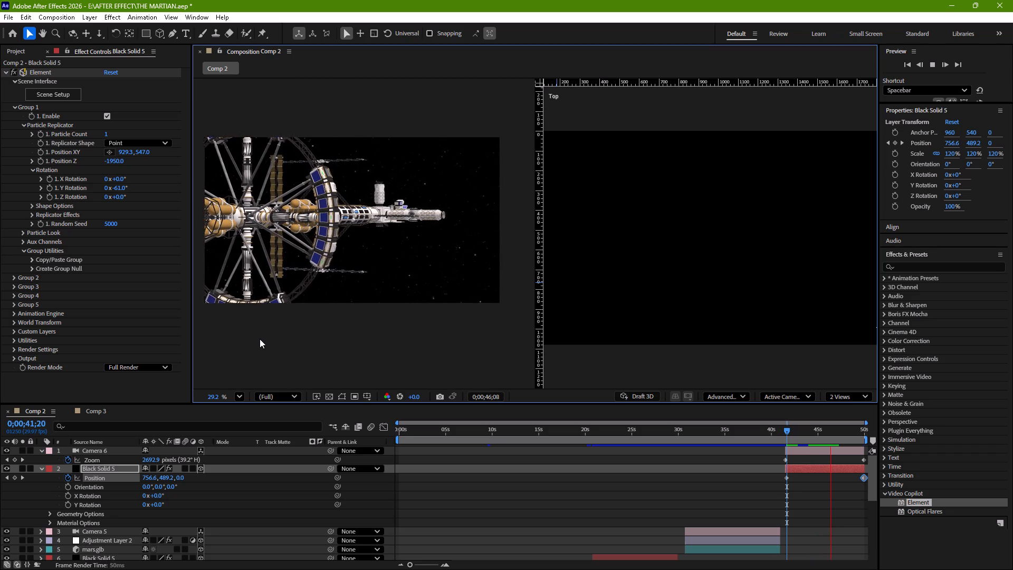
pyautogui.press('space')
pyautogui.press('space')
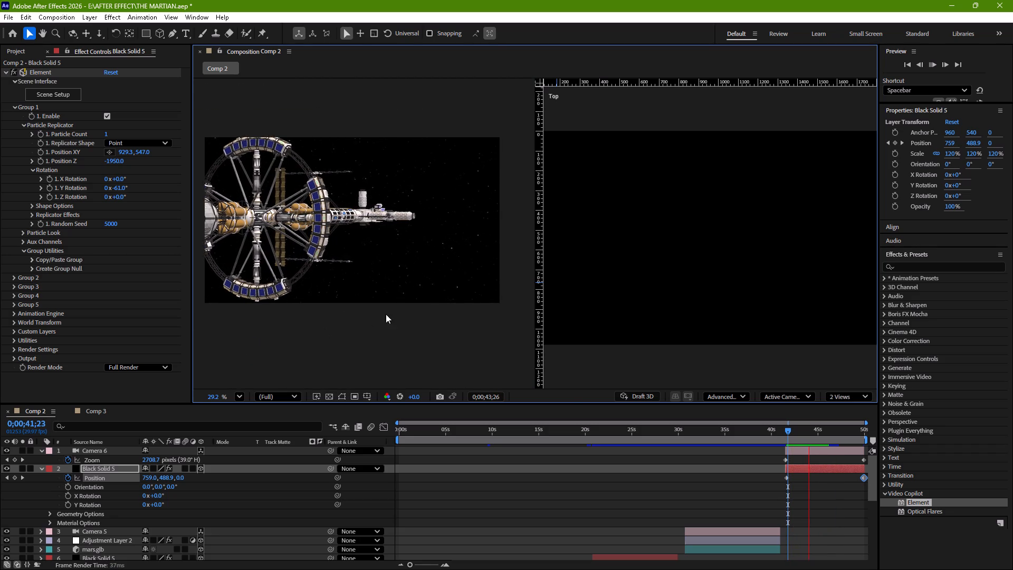
pyautogui.press('space')
# Check the closing shot's last frame, and preview the sequence from the beginning at 0;00;00;00.
pyautogui.moveTo(818, 431); pyautogui.dragTo(926, 440)
pyautogui.press('space')
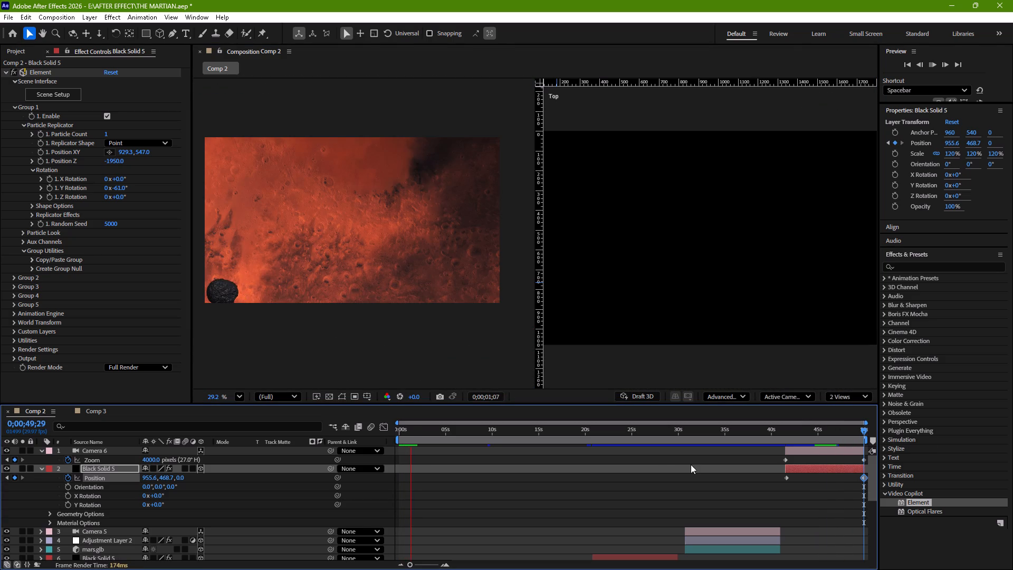
pyautogui.press('space')
pyautogui.moveTo(413, 431); pyautogui.dragTo(380, 434)
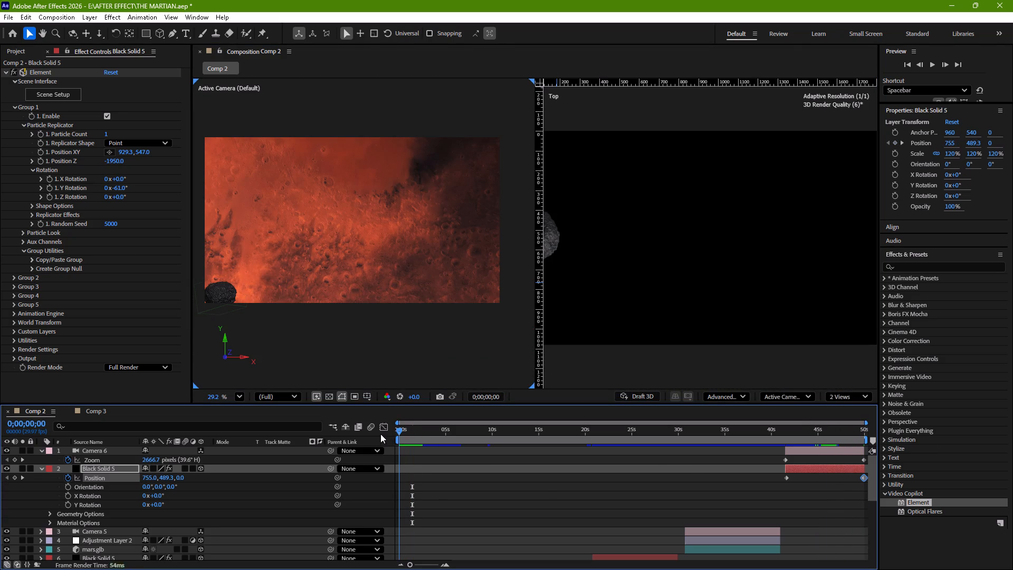
pyautogui.moveTo(380, 434); pyautogui.dragTo(361, 438)
pyautogui.press('space')
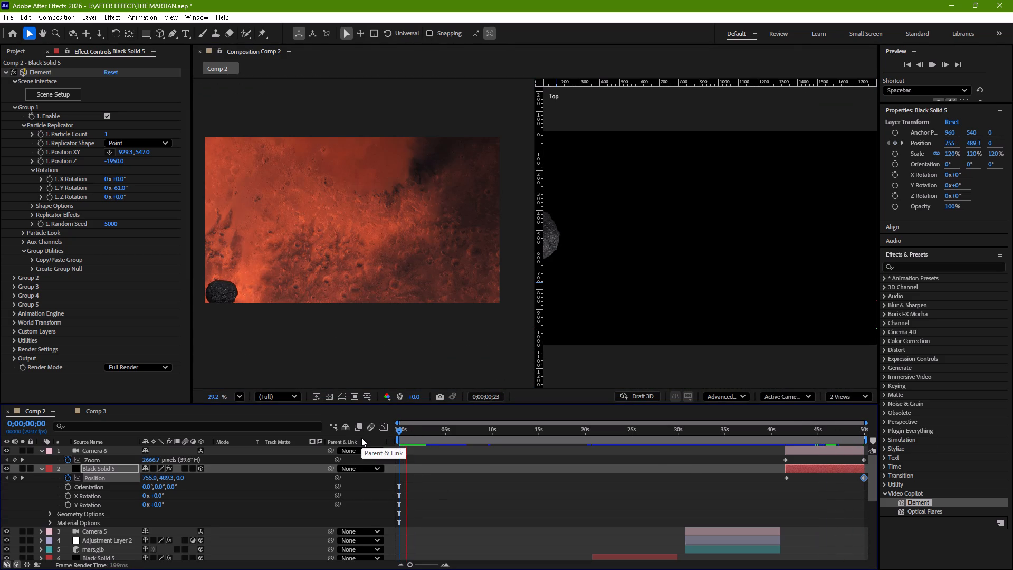
pyautogui.press('space')
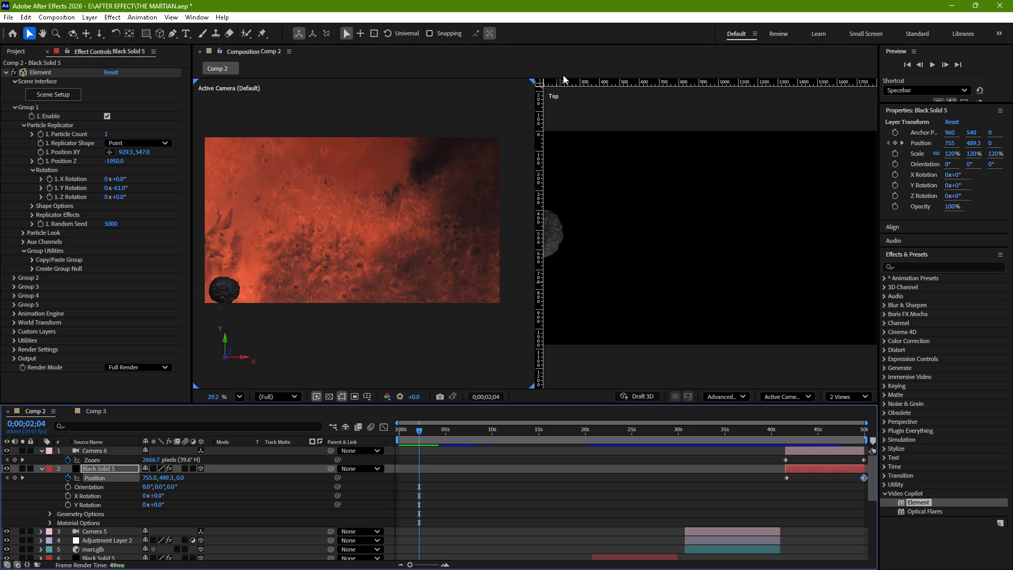
# Return the composition viewer to 1 View.
pyautogui.click(853, 393)
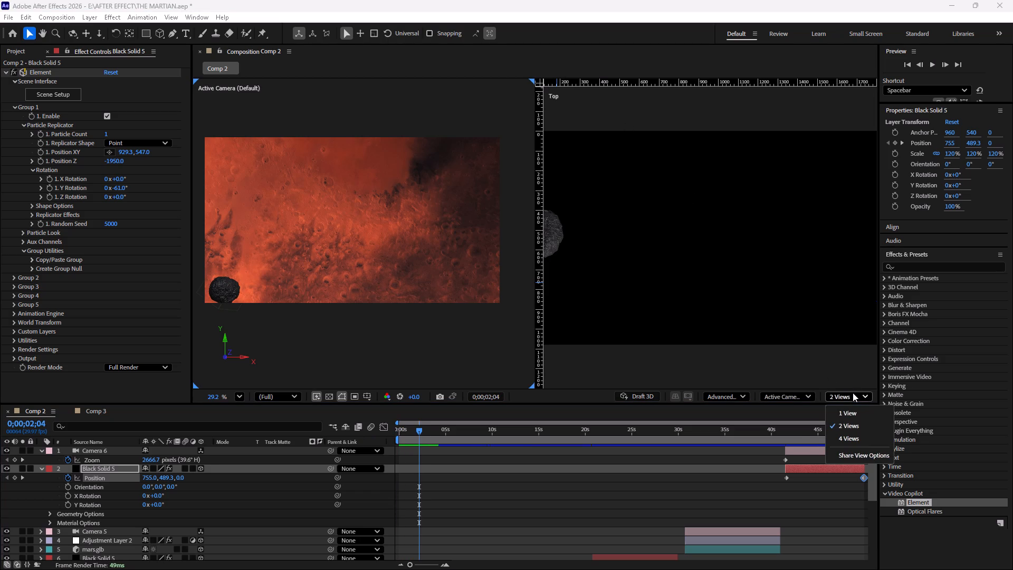
pyautogui.click(855, 411)
# Preview the opening Mars shot from 0;00;02;04.
pyautogui.press('space')
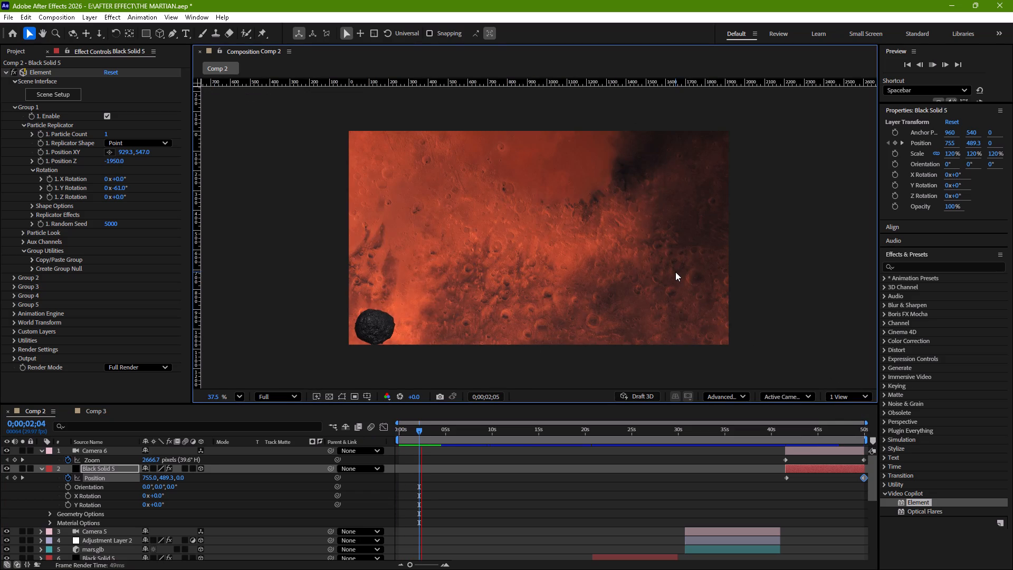
pyautogui.press('space')
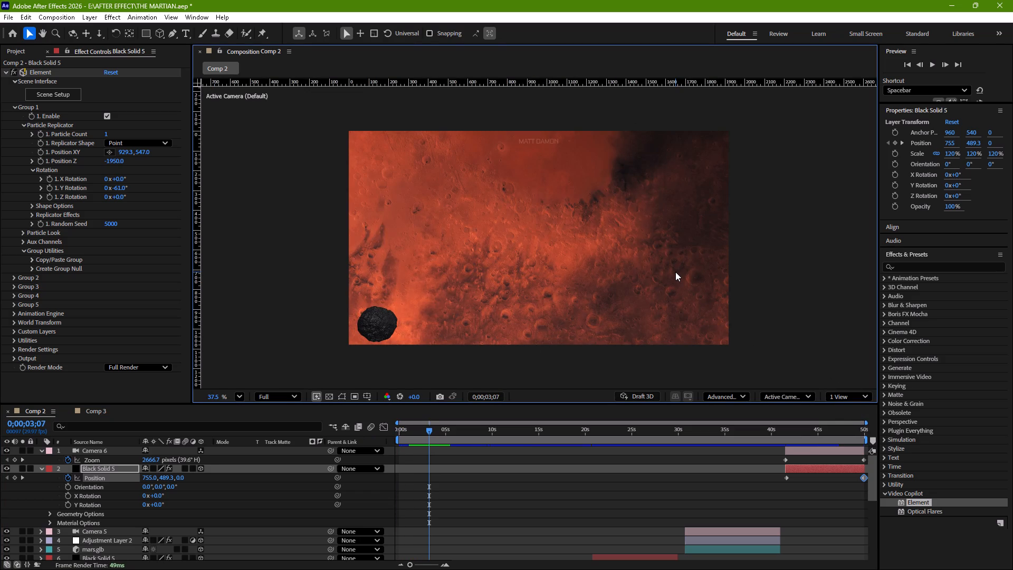